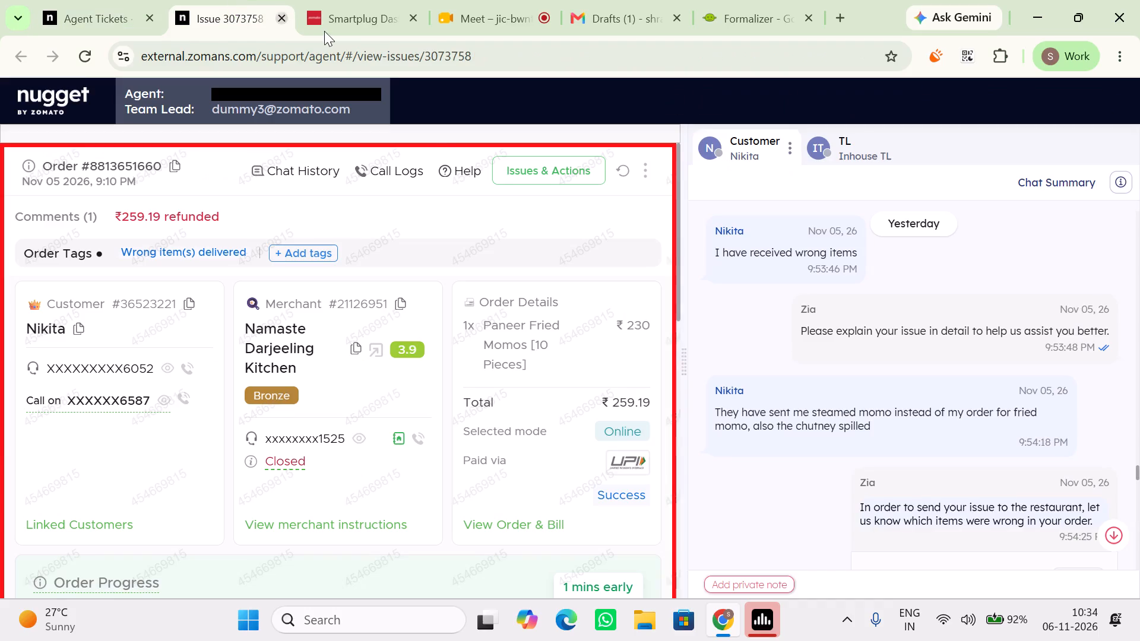
# Check the order's call logs for the outcome of the calls to the merchant.
pyautogui.click(395, 177)
pyautogui.scroll(-2, 402, 304)
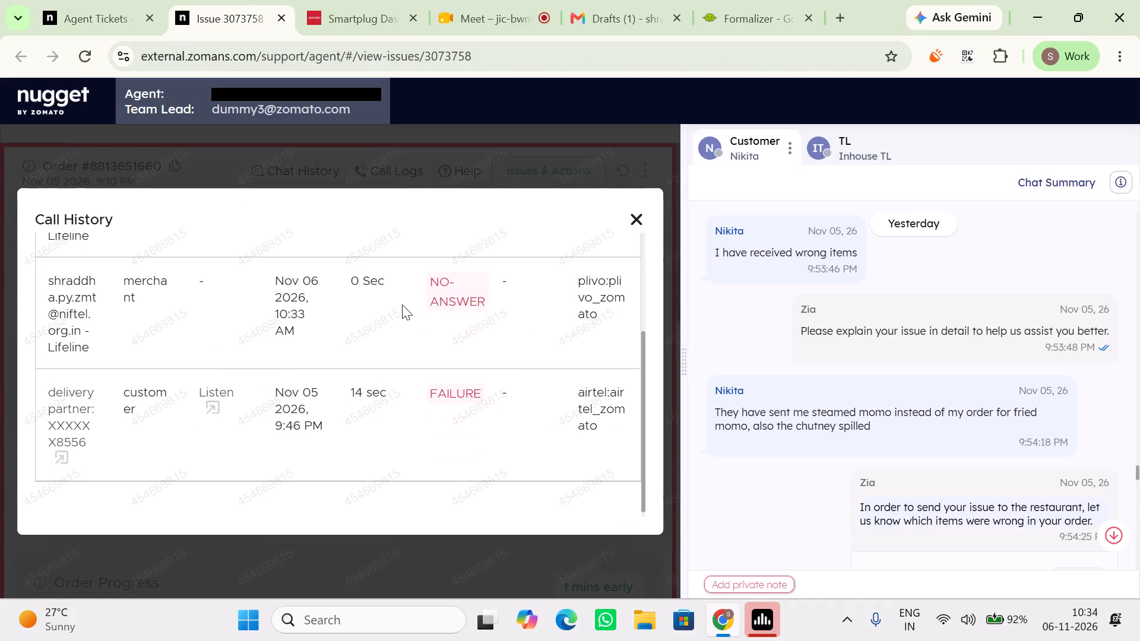
pyautogui.scroll(4, 487, 296)
pyautogui.click(633, 217)
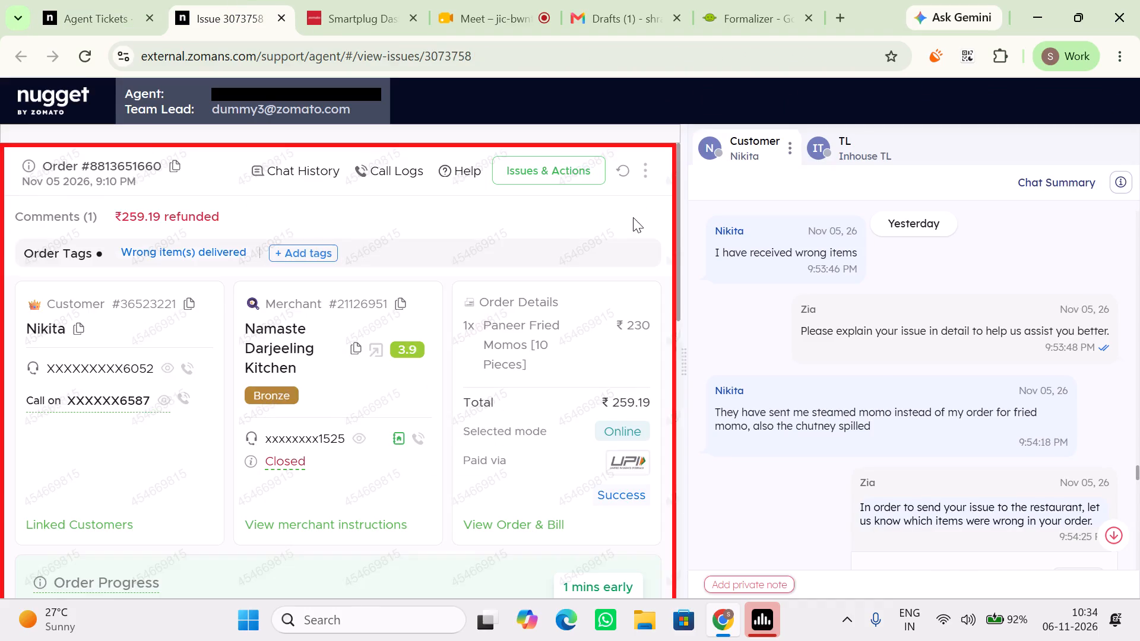
pyautogui.click(71, 0)
pyautogui.scroll(2, 897, 270)
pyautogui.click(897, 270)
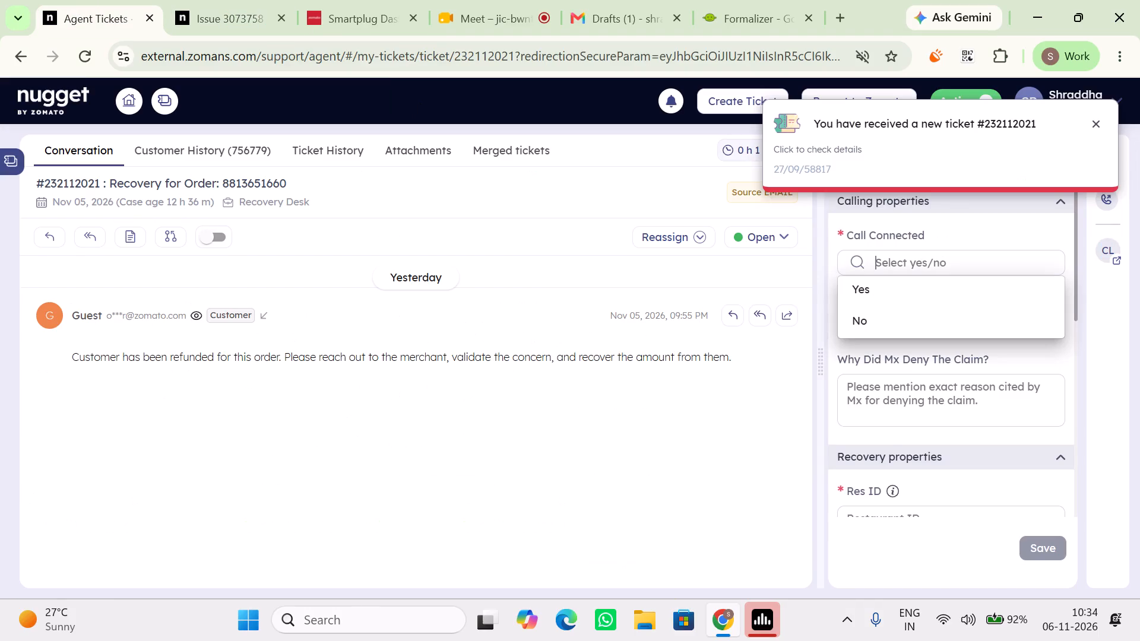
pyautogui.click(857, 307)
pyautogui.click(895, 313)
pyautogui.click(901, 380)
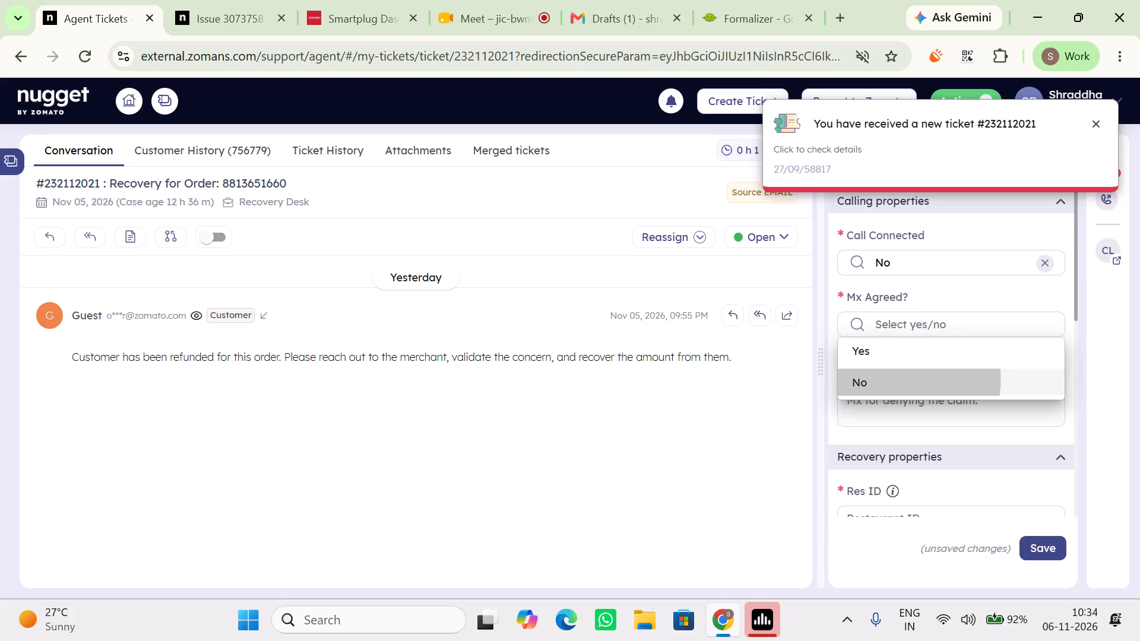
pyautogui.click(901, 380)
pyautogui.scroll(-1, 895, 421)
pyautogui.click(209, 0)
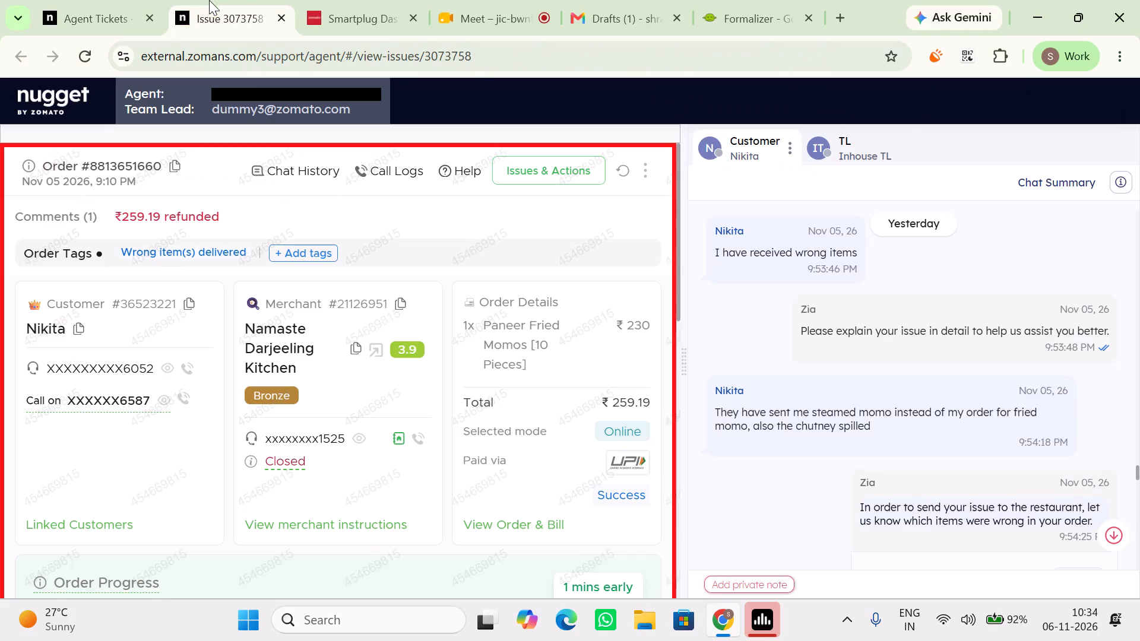
pyautogui.click(394, 304)
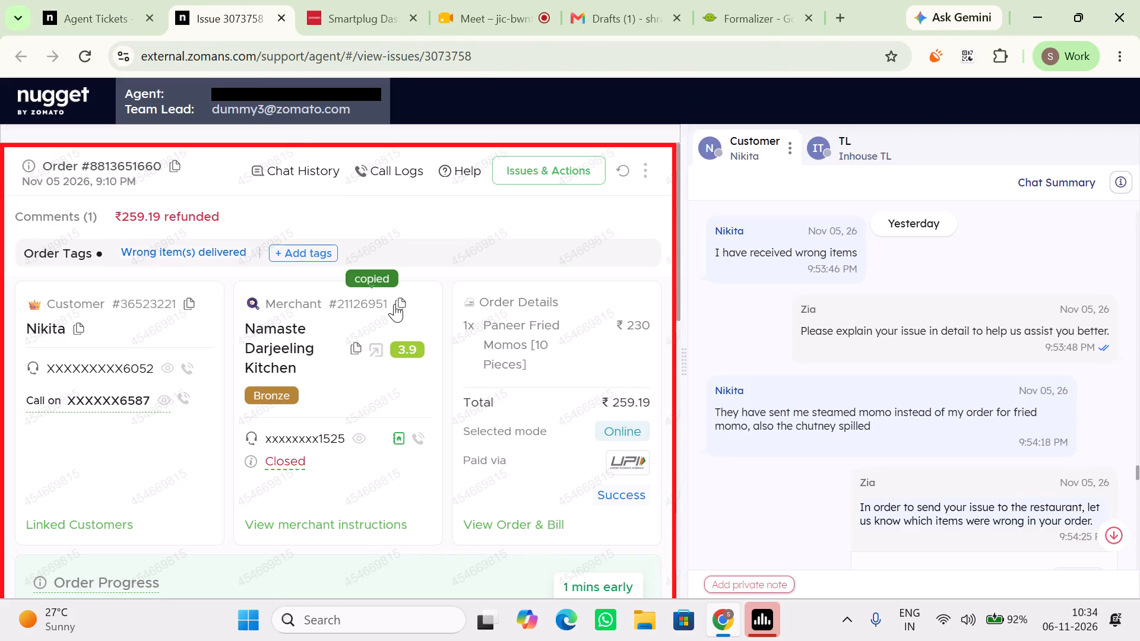
pyautogui.click(202, 0)
pyautogui.click(71, 0)
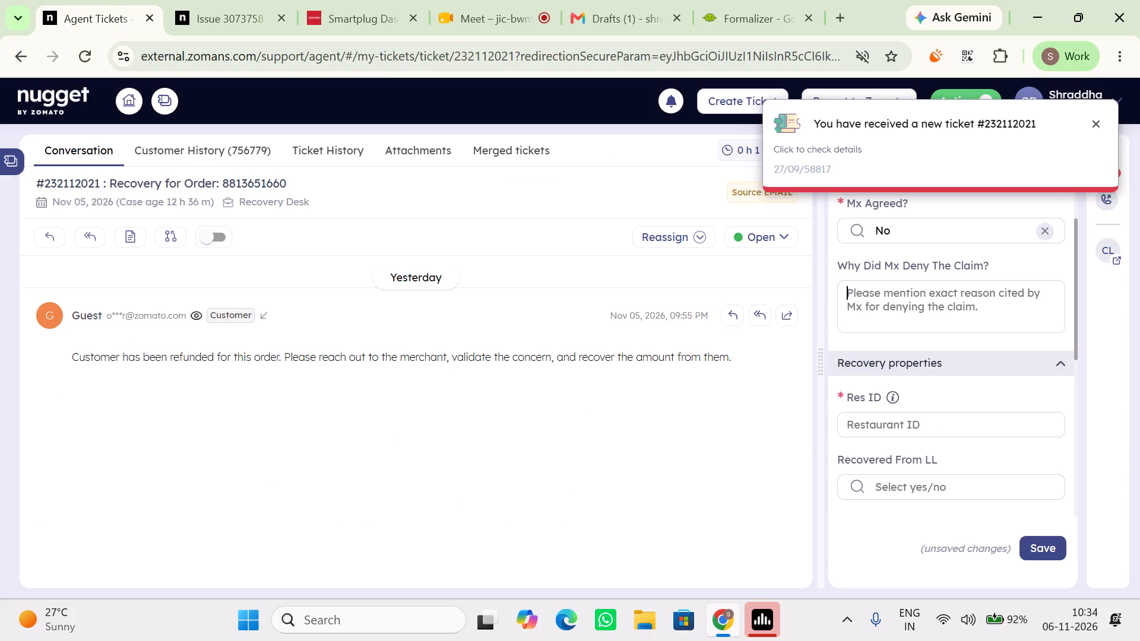
pyautogui.keyDown('ctrl'); pyautogui.click(907, 419); pyautogui.keyUp('ctrl')
pyautogui.hotkey('ctrl', 'v')
# Copy "No one answered the call." from the Gmail draft into the ticket's Why Did Mx Deny The Claim field.
pyautogui.click(393, 0)
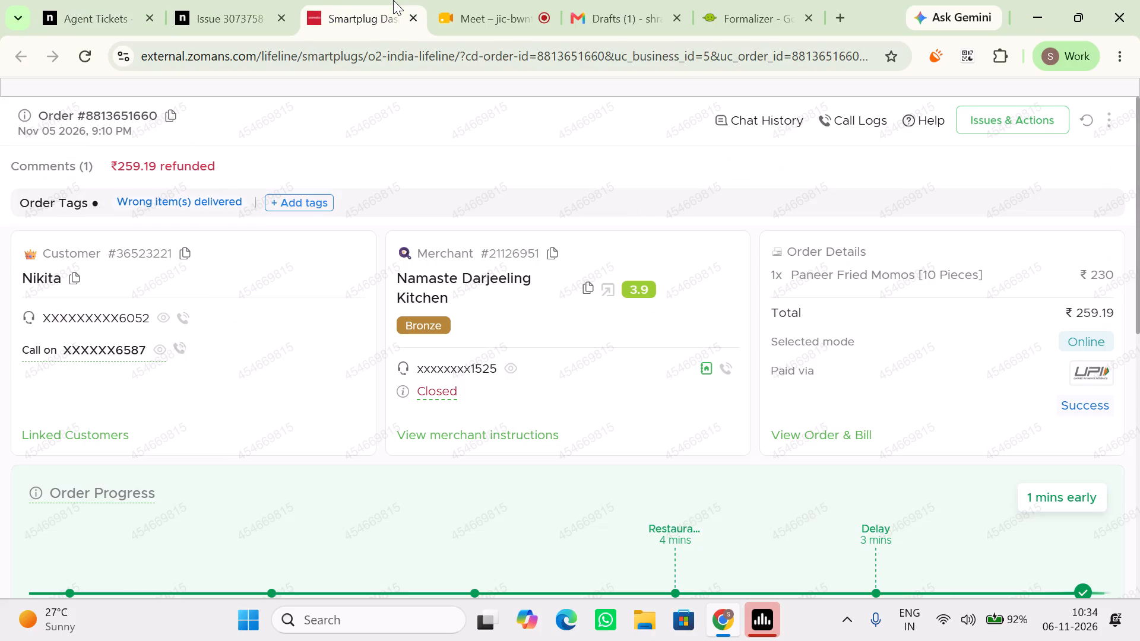
pyautogui.click(638, 0)
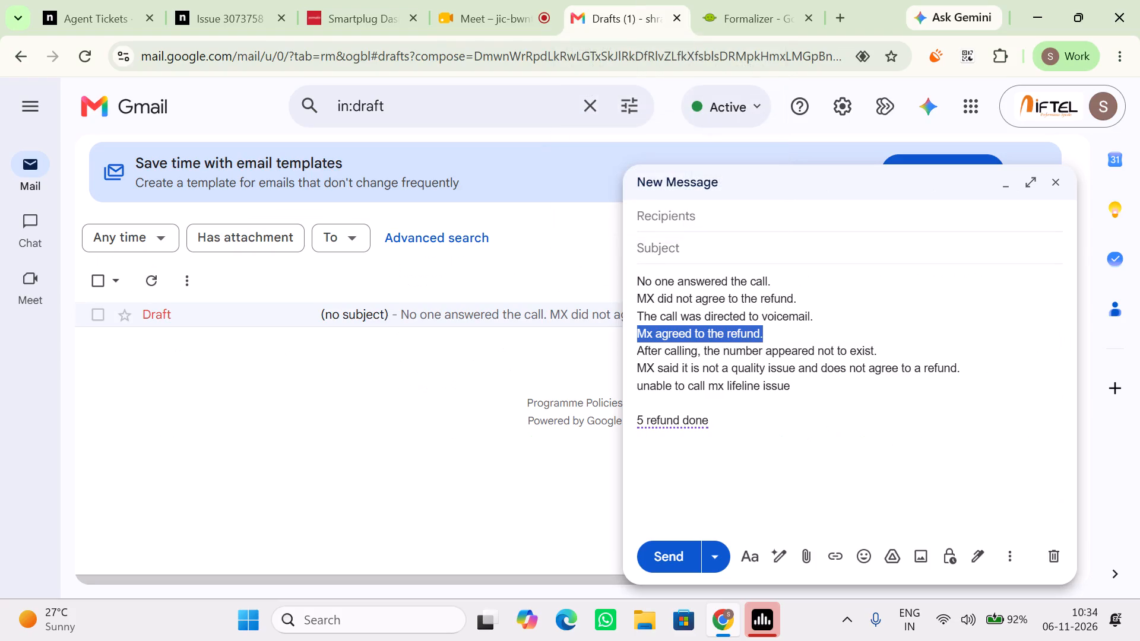
pyautogui.click(702, 288)
pyautogui.tripleClick(702, 288)
pyautogui.hotkey('ctrl', 'c')
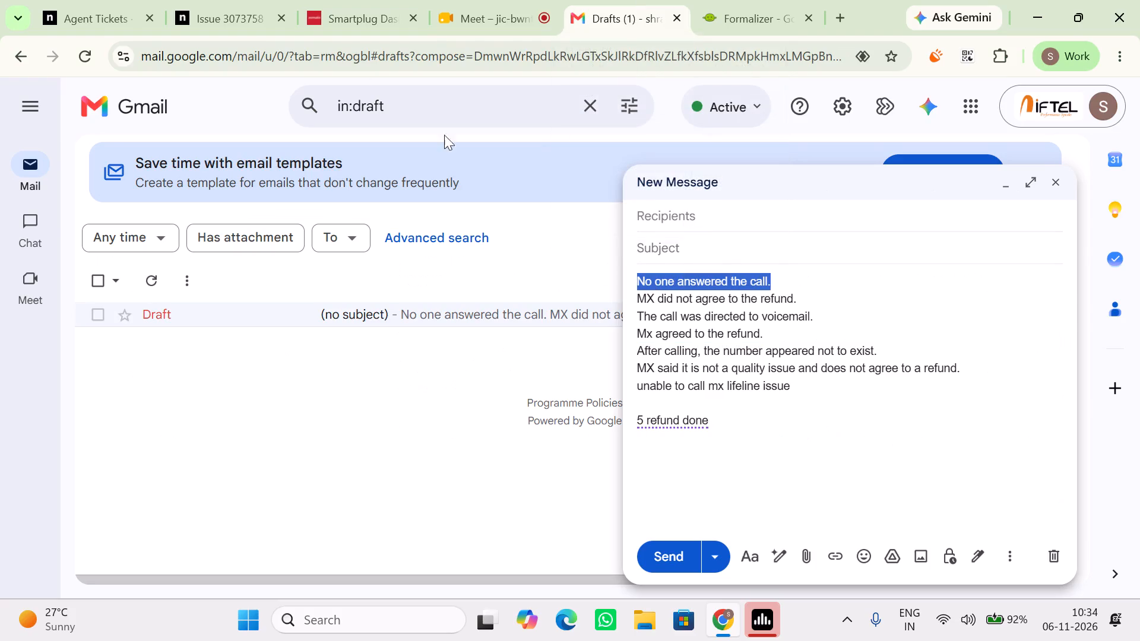
pyautogui.click(179, 0)
pyautogui.click(99, 0)
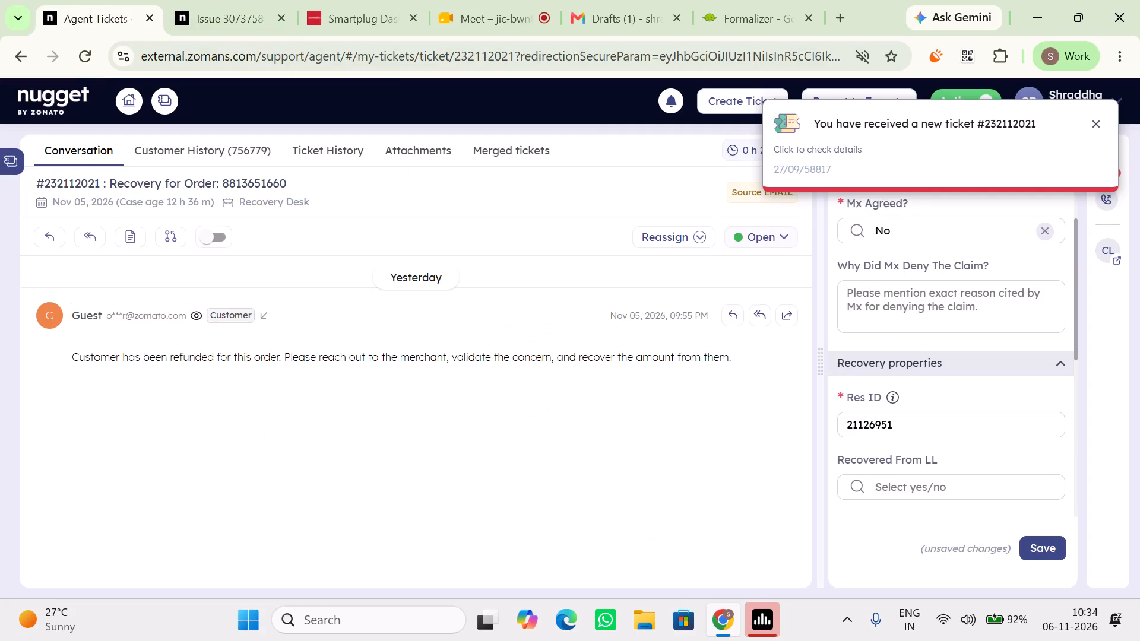
pyautogui.scroll(3, 900, 260)
pyautogui.scroll(-1, 900, 260)
pyautogui.click(877, 309)
pyautogui.hotkey('ctrl', 'v')
# In the recovery properties, set Recovered From LL to No and Refund Node (LL) to Wrong order.
pyautogui.scroll(-1, 877, 309)
pyautogui.click(921, 312)
pyautogui.click(862, 372)
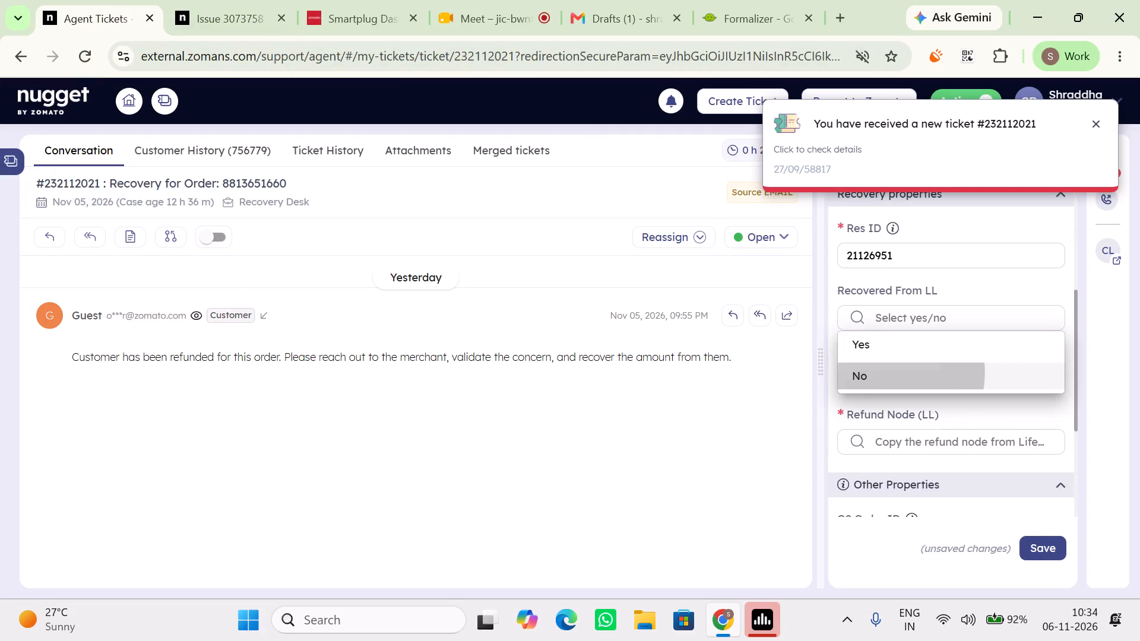
pyautogui.click(229, 0)
pyautogui.click(121, 0)
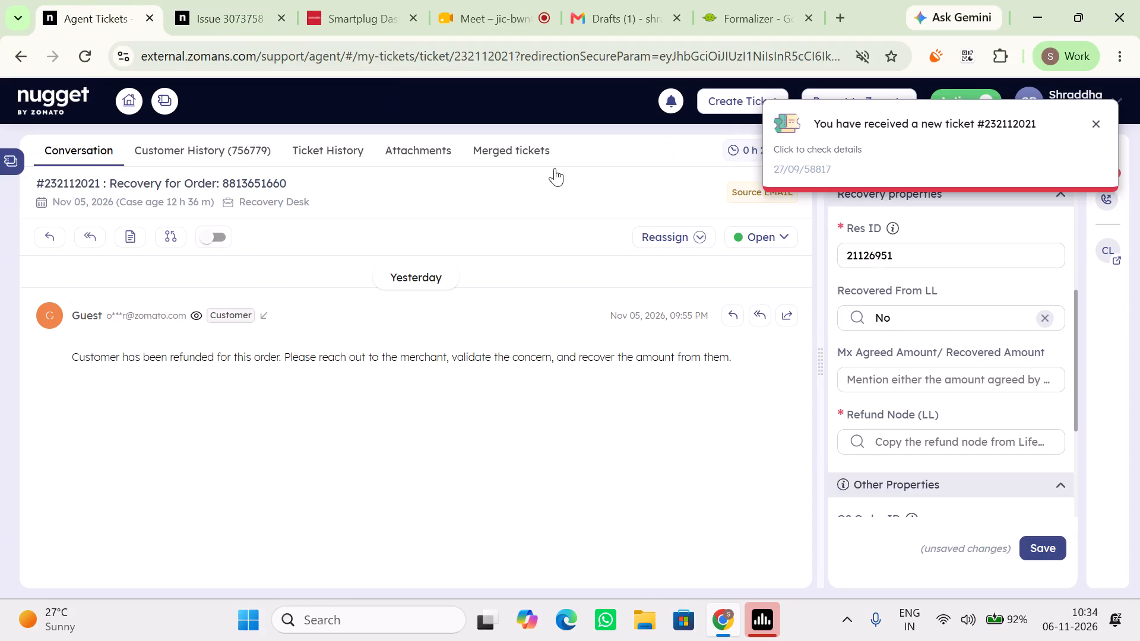
pyautogui.scroll(-1, 875, 333)
pyautogui.click(891, 377)
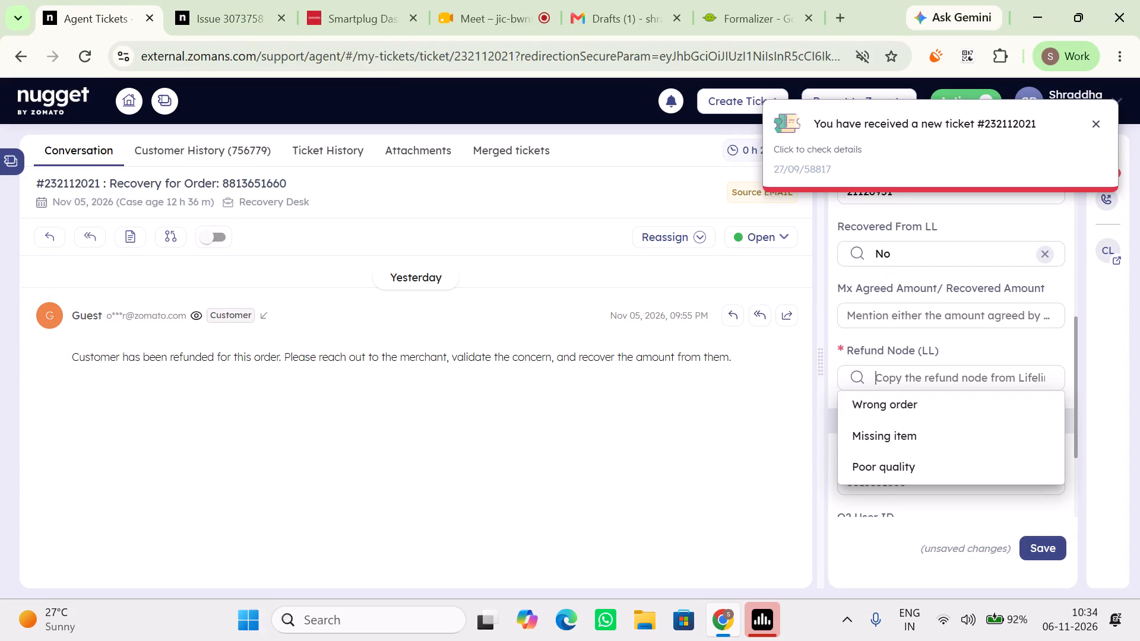
pyautogui.click(929, 411)
# Look over the remaining ticket properties and save the changes.
pyautogui.scroll(-2, 926, 427)
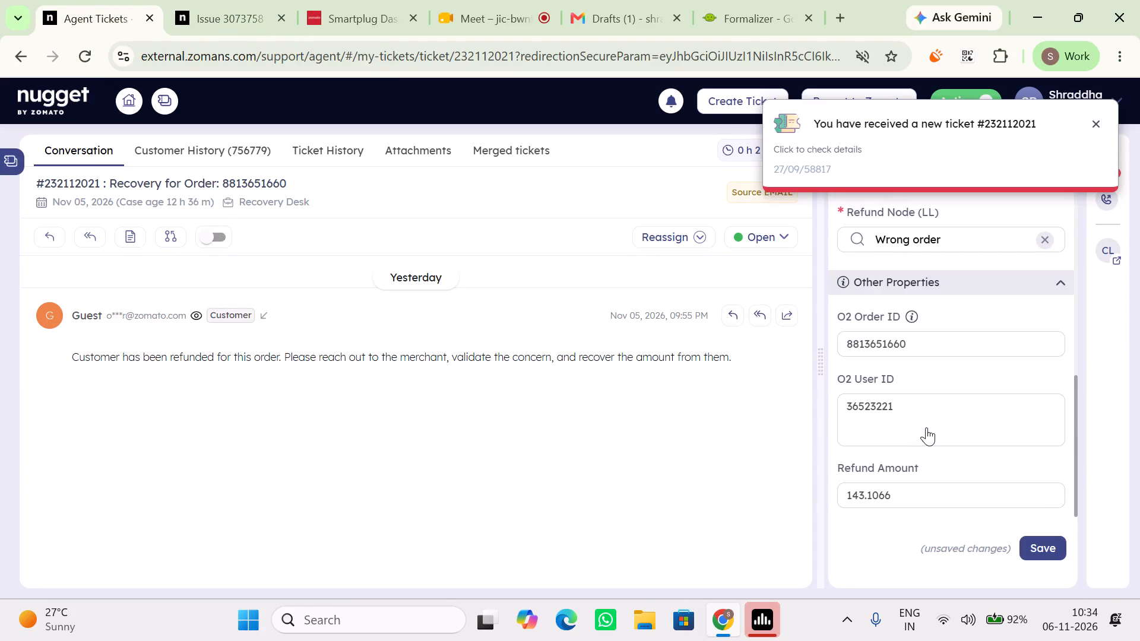
pyautogui.scroll(-3, 926, 427)
pyautogui.scroll(6, 926, 427)
pyautogui.click(1052, 537)
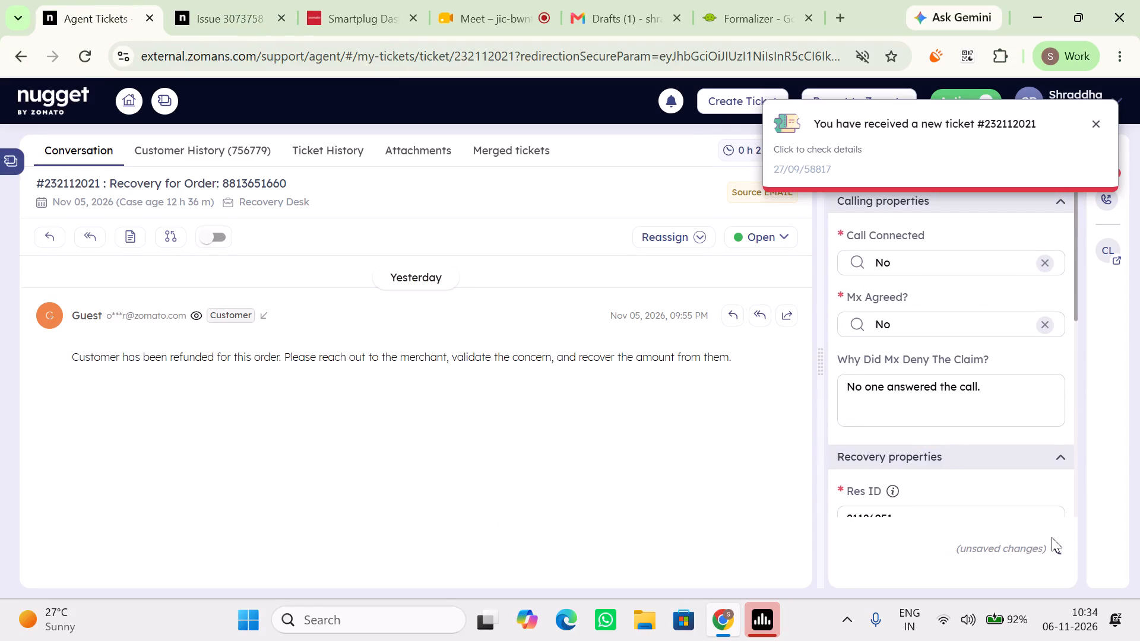
# Add a private note to the ticket reading "No one answered the call.".
pyautogui.click(131, 239)
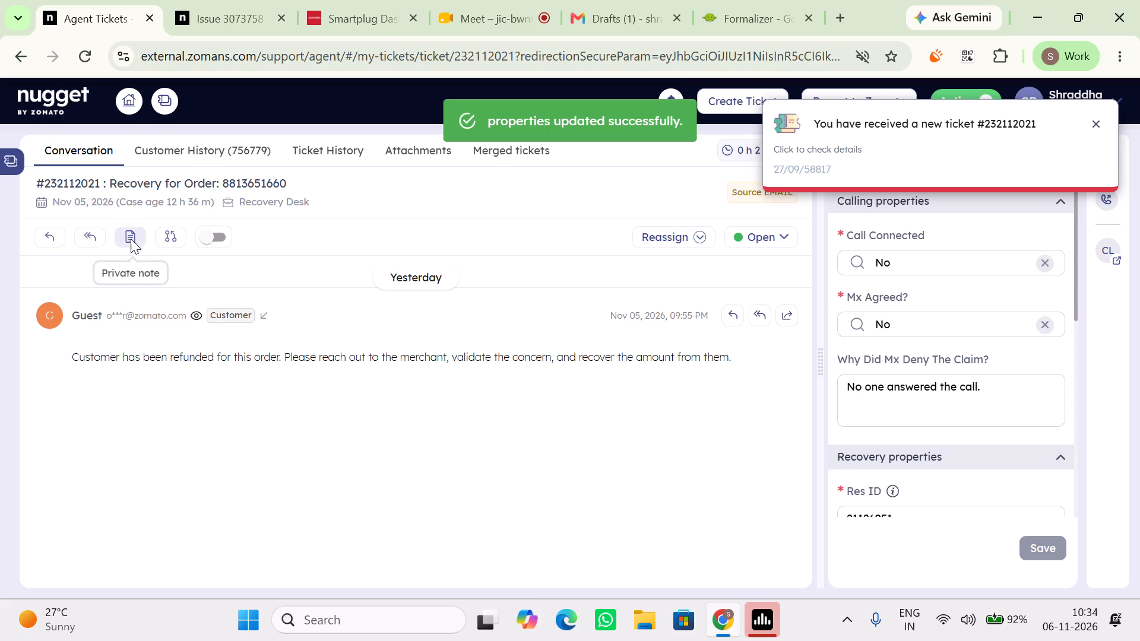
pyautogui.click(364, 323)
pyautogui.hotkey('ctrl', 'v')
pyautogui.click(771, 452)
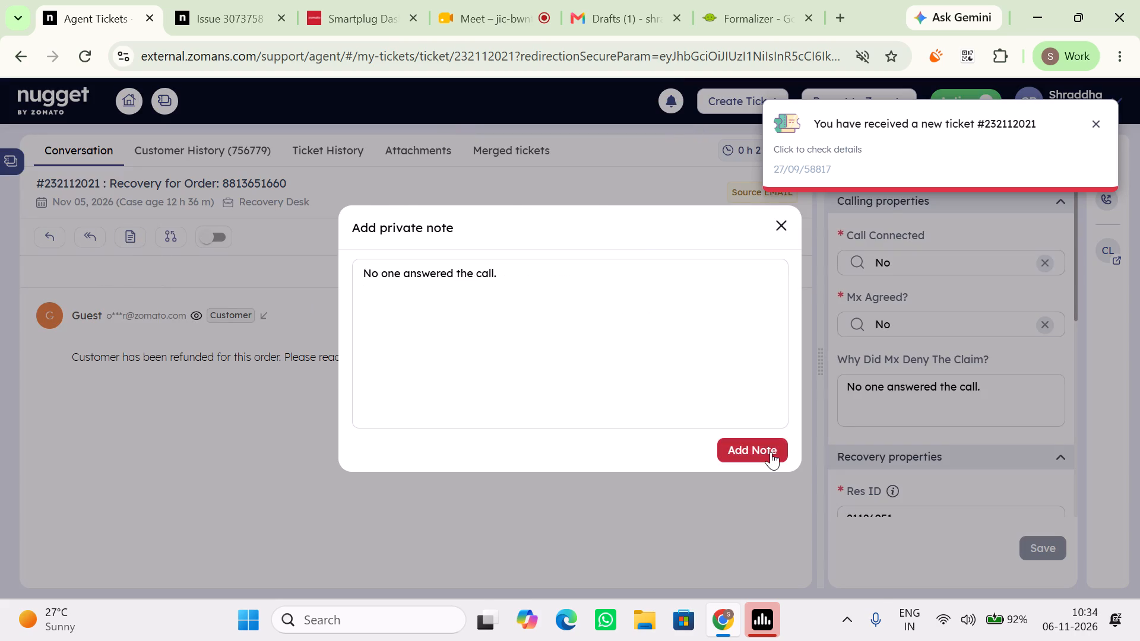
# Dismiss the new-ticket notification covering the ticket header.
pyautogui.scroll(3, 619, 429)
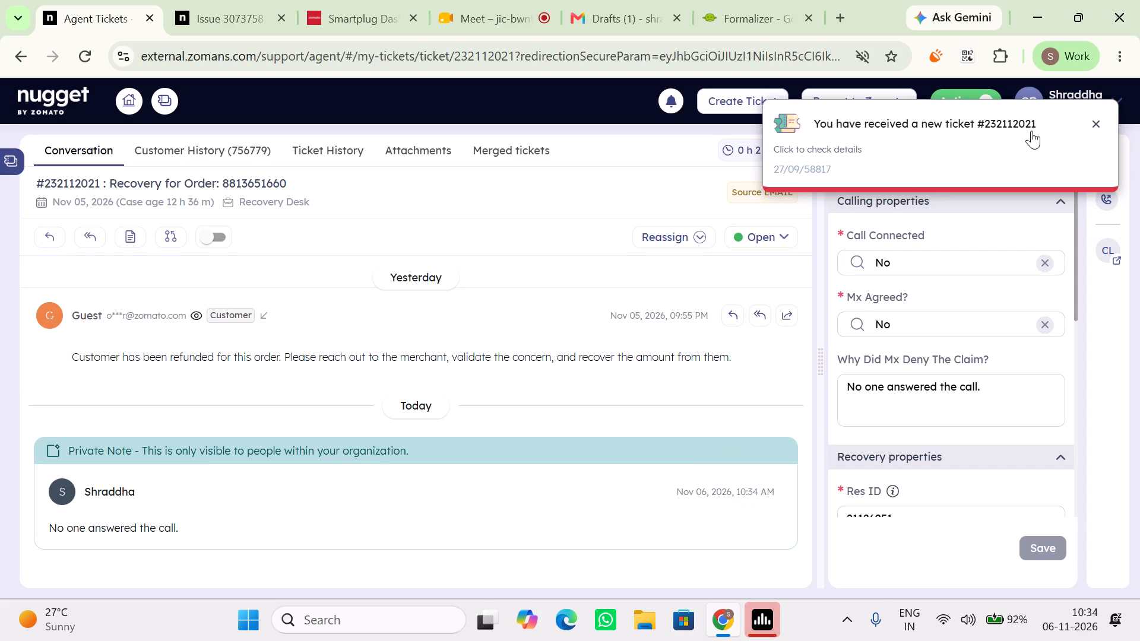
pyautogui.click(1103, 124)
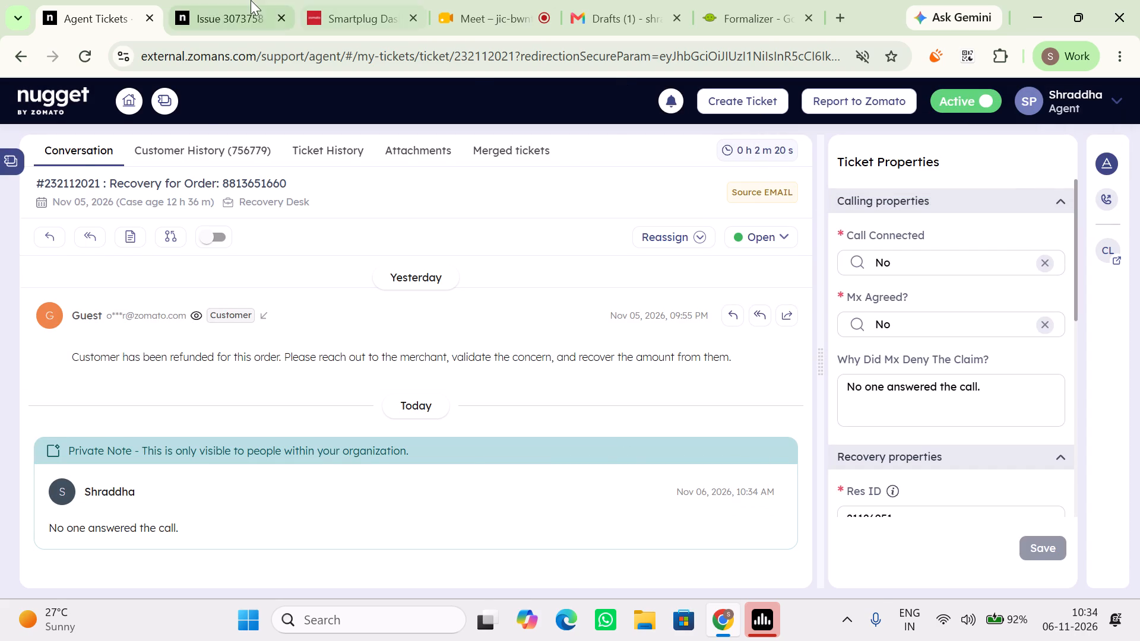
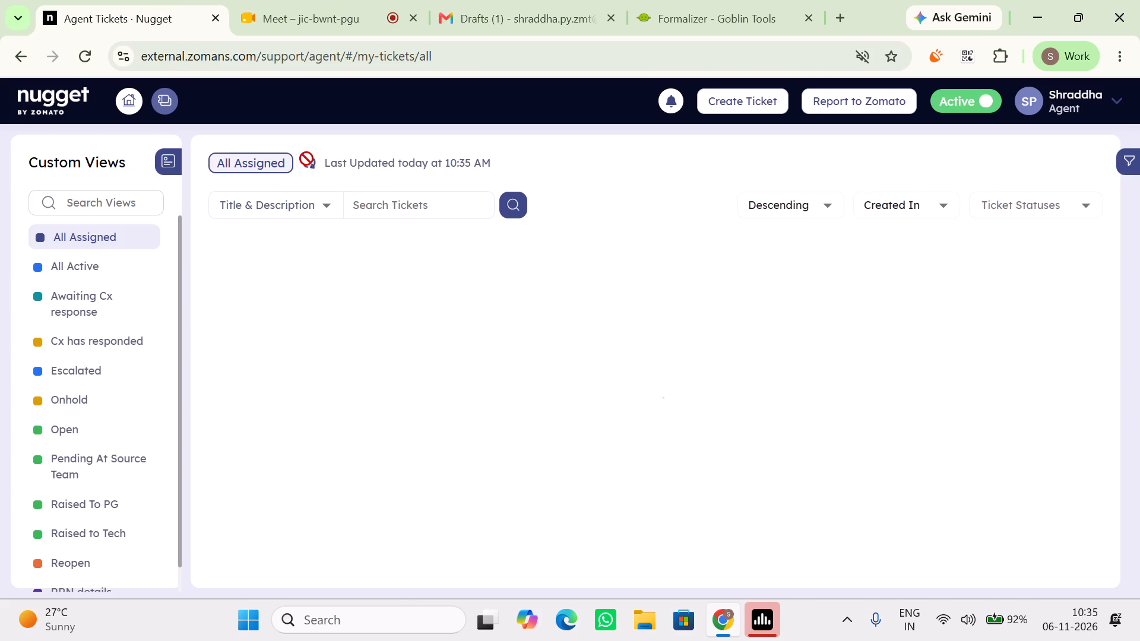
# Refresh the All Assigned ticket list.
pyautogui.click(306, 158)
pyautogui.click(306, 158)
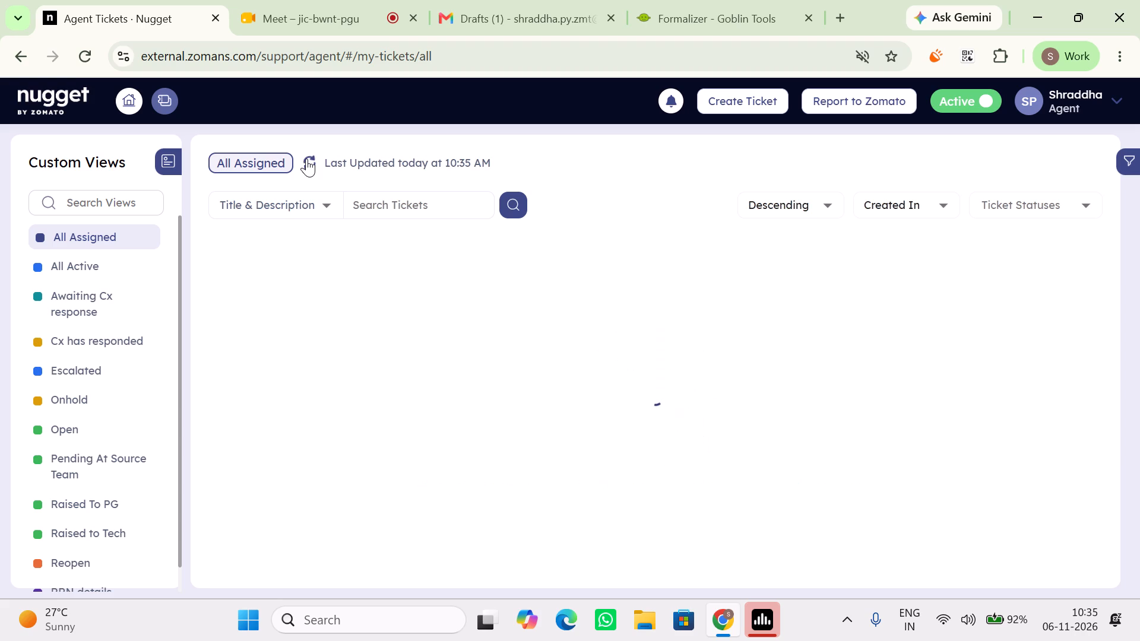
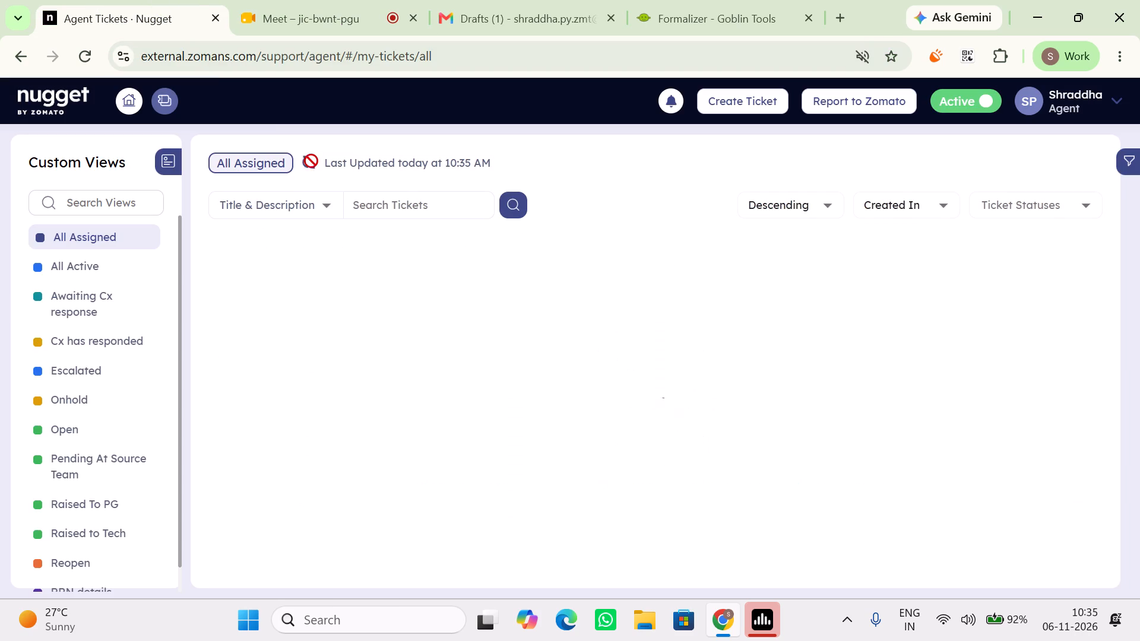
# Keep refreshing the All Assigned ticket list to check for newly assigned tickets.
pyautogui.click(311, 161)
pyautogui.press('Return')
pyautogui.press('Return')
pyautogui.press('Return')
pyautogui.press('Return')
pyautogui.press('Return')
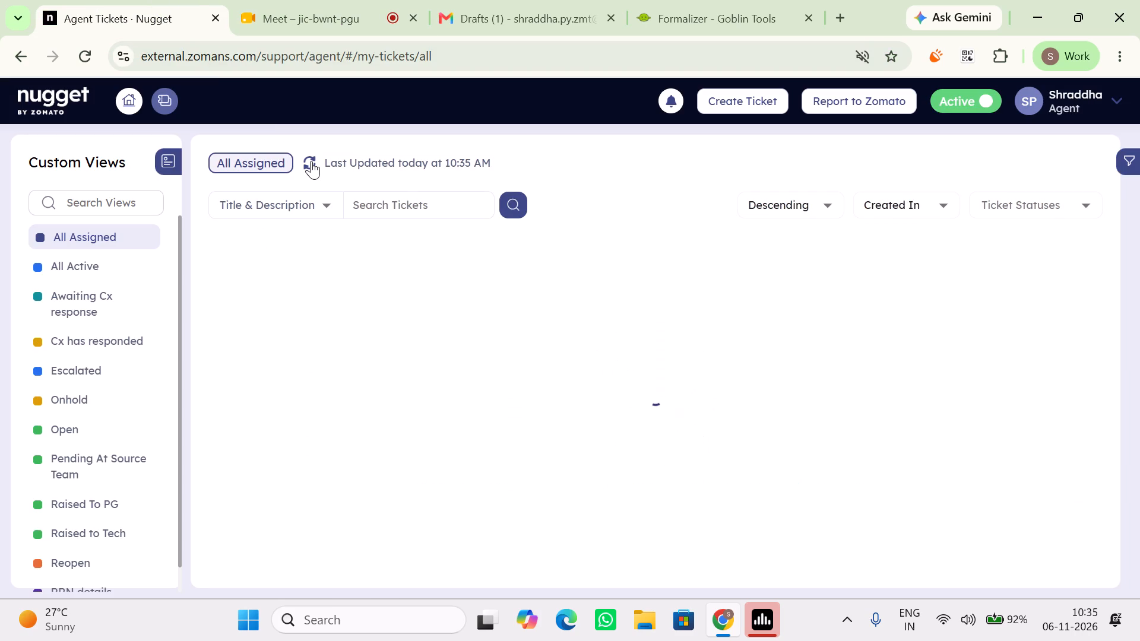
pyautogui.tripleClick(311, 161)
pyautogui.tripleClick(311, 161)
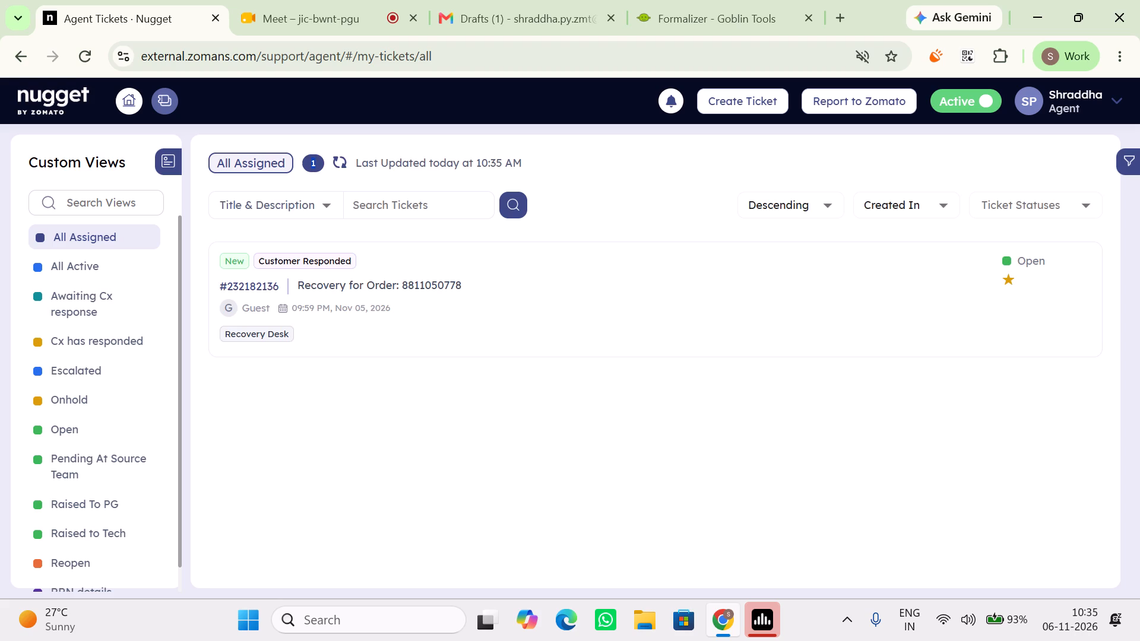
pyautogui.click(435, 337)
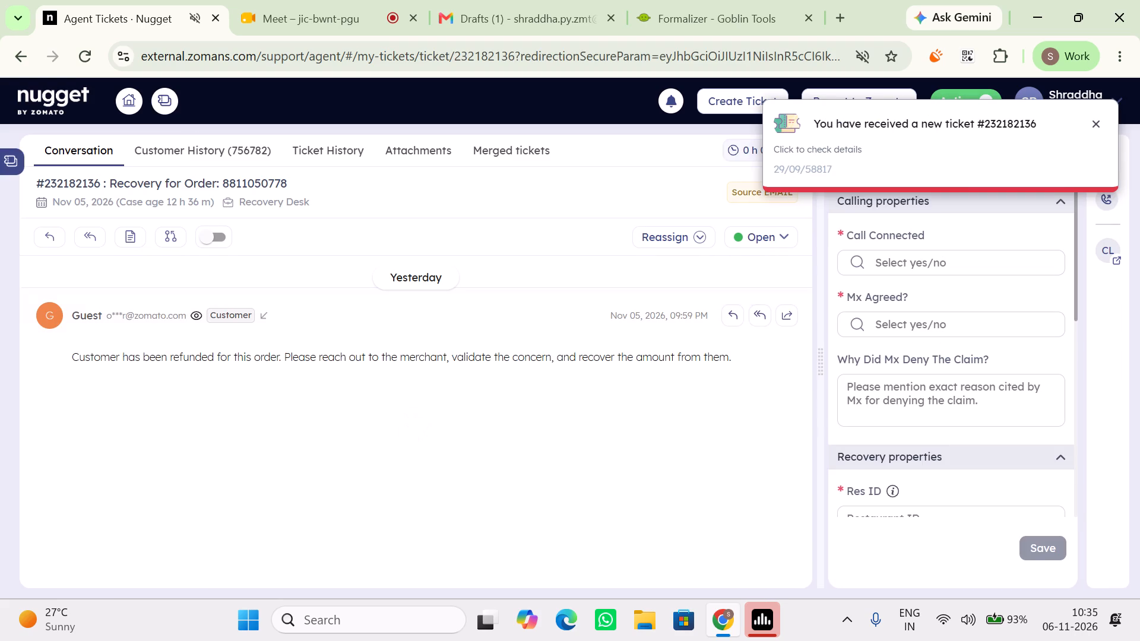
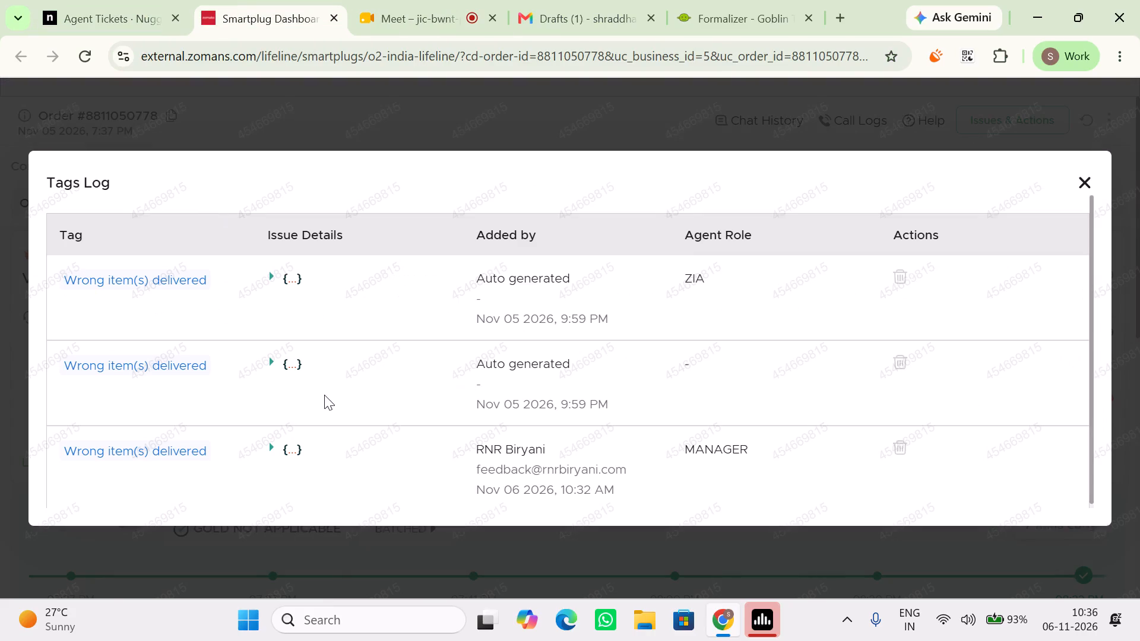
# Expand the issue details of the RNR Biryani manager's entry in the Tags Log, copy its ticket status "Feedback Submitted", and close the log.
pyautogui.scroll(-3, 324, 395)
pyautogui.click(286, 444)
pyautogui.scroll(-4, 286, 444)
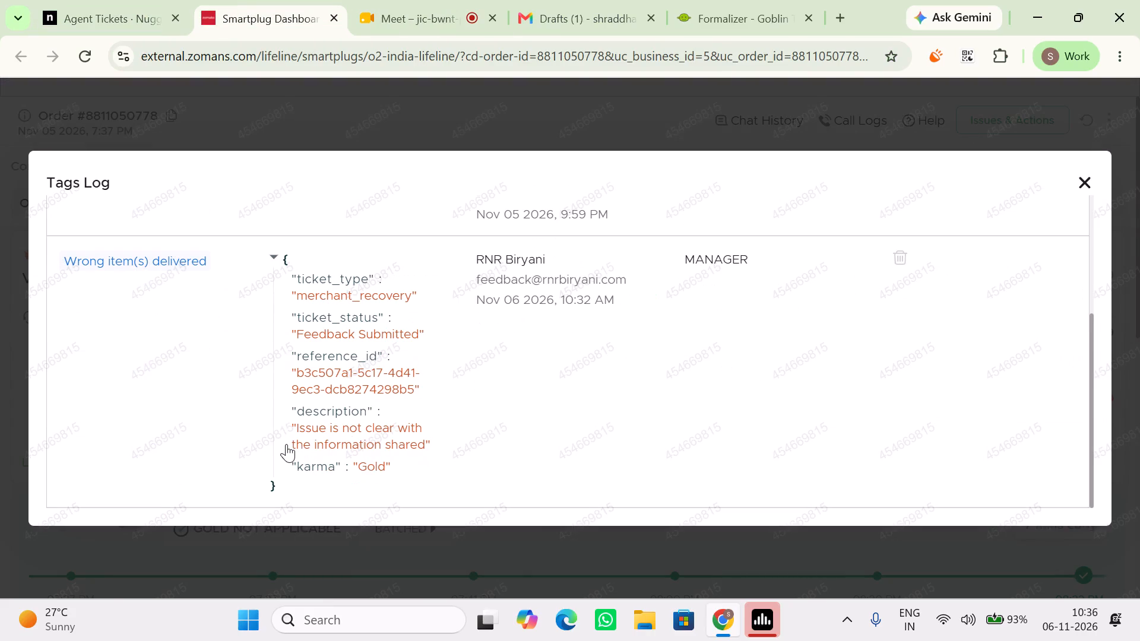
pyautogui.tripleClick(366, 332)
pyautogui.click(317, 332)
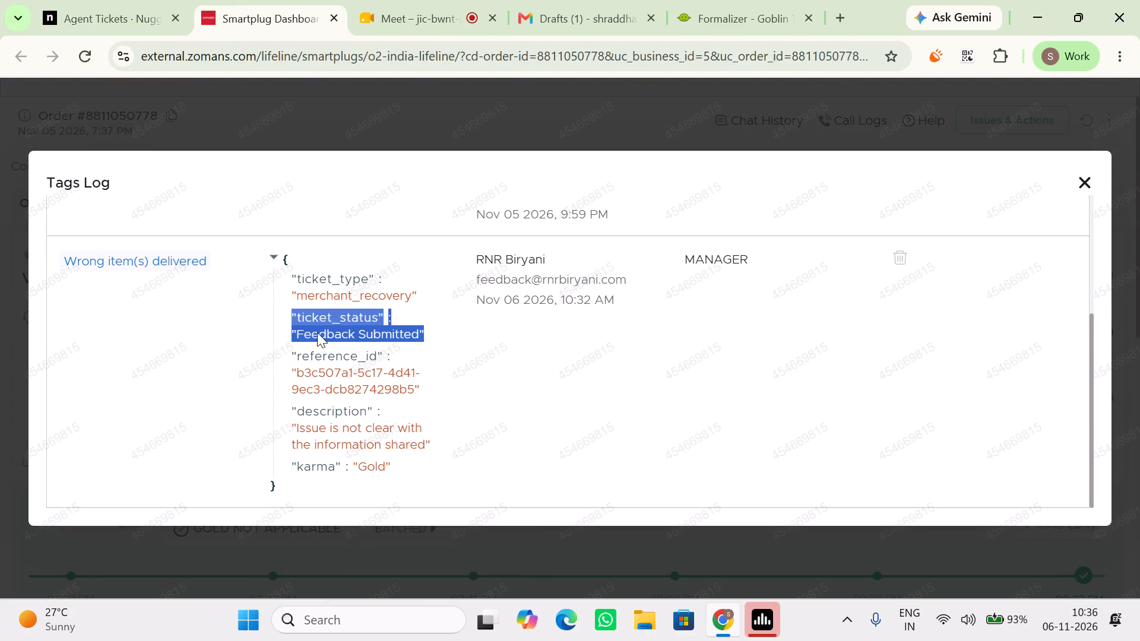
pyautogui.moveTo(285, 329); pyautogui.dragTo(427, 332)
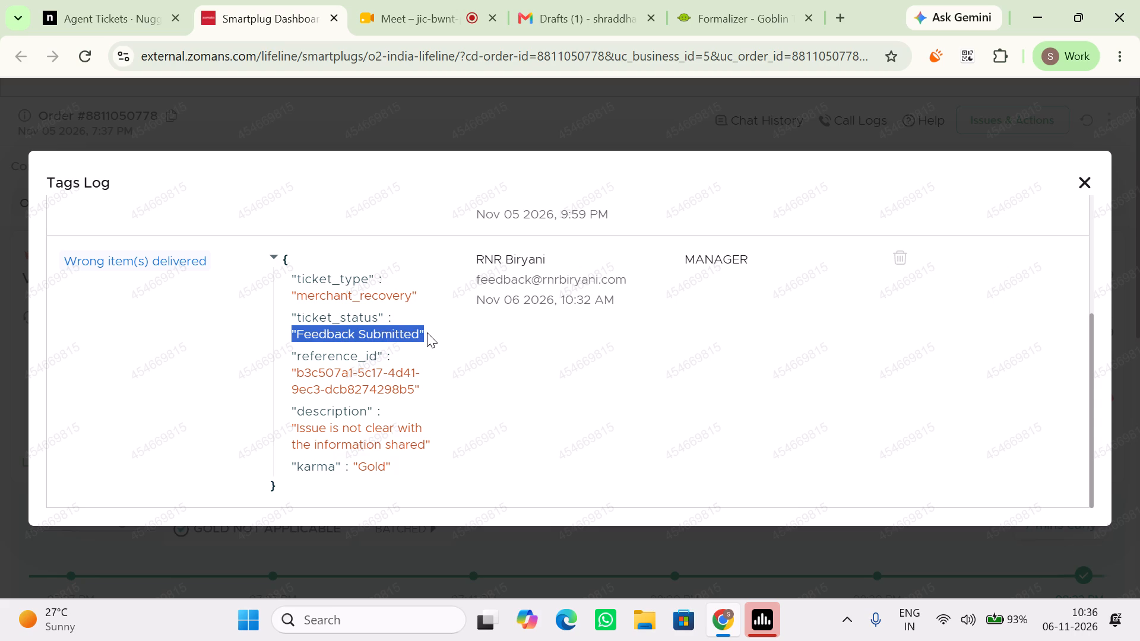
pyautogui.hotkey('ctrl', 'c')
pyautogui.click(1095, 180)
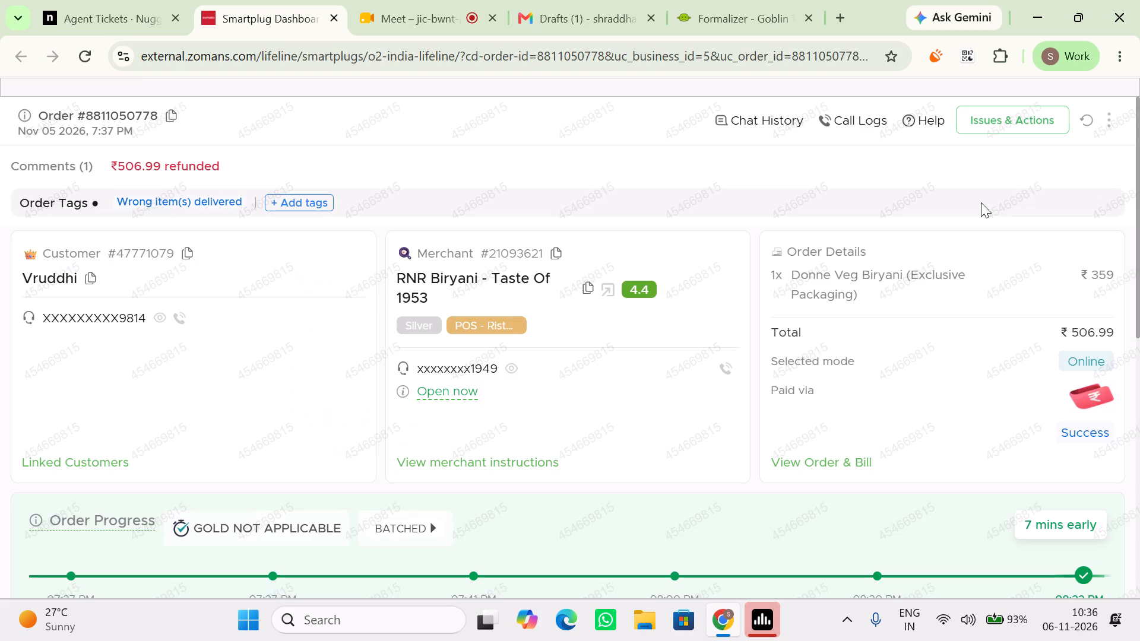
pyautogui.click(138, 0)
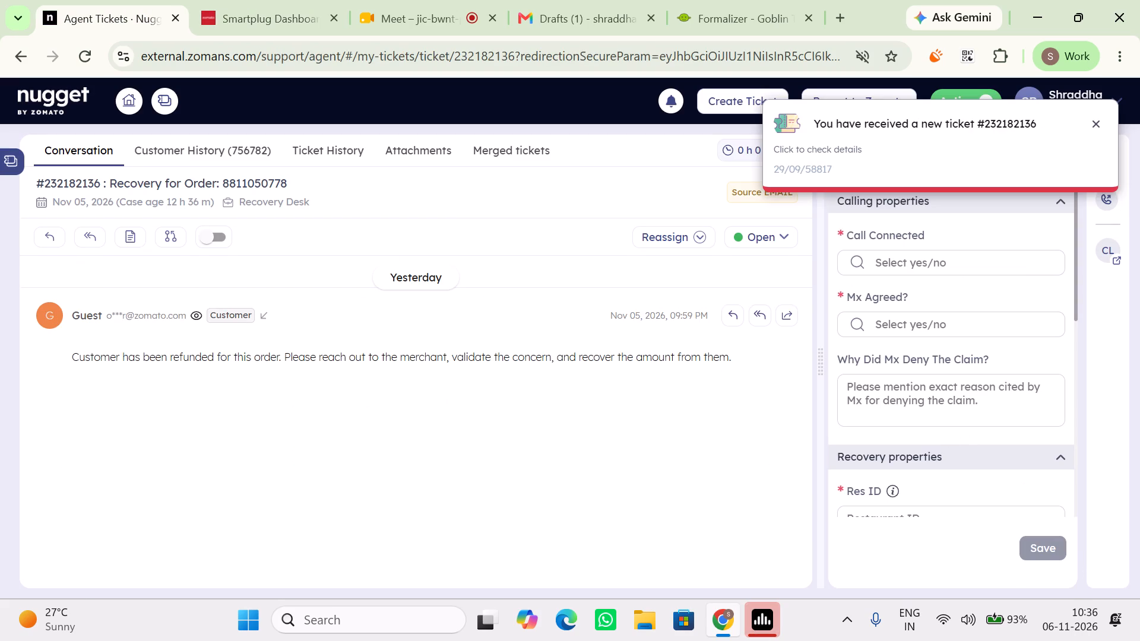
pyautogui.keyDown('ctrl'); pyautogui.click(898, 405); pyautogui.keyUp('ctrl')
pyautogui.hotkey('ctrl', 'v')
pyautogui.scroll(4, 898, 405)
pyautogui.click(908, 262)
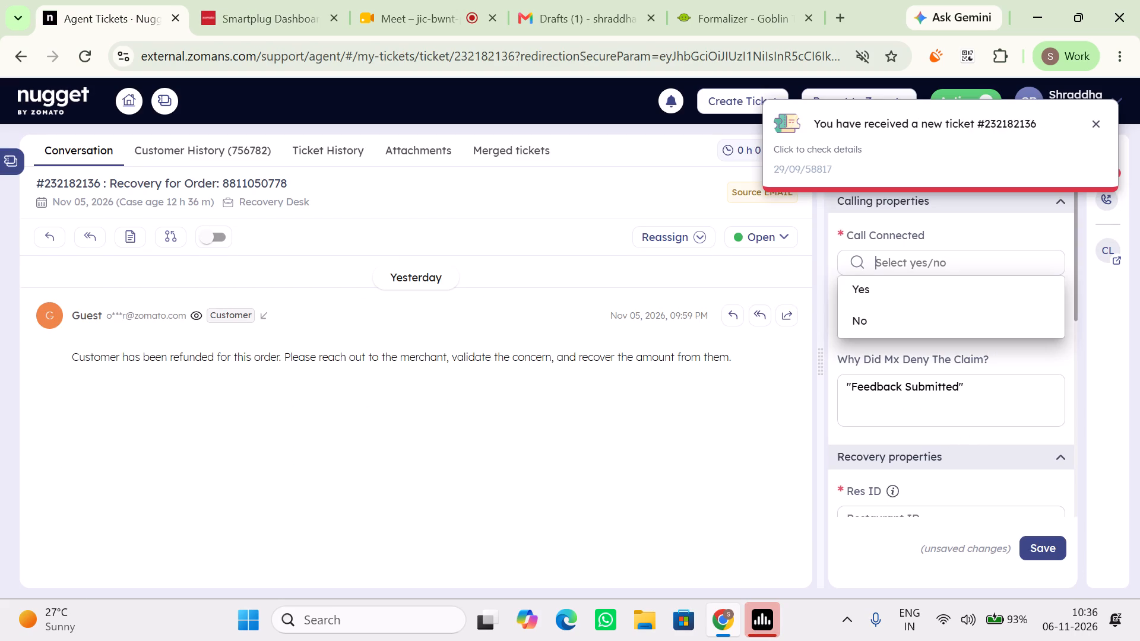
pyautogui.click(863, 316)
pyautogui.click(901, 328)
pyautogui.moveTo(905, 365); pyautogui.dragTo(863, 380)
pyautogui.click(863, 380)
pyautogui.scroll(-1, 863, 380)
pyautogui.click(875, 380)
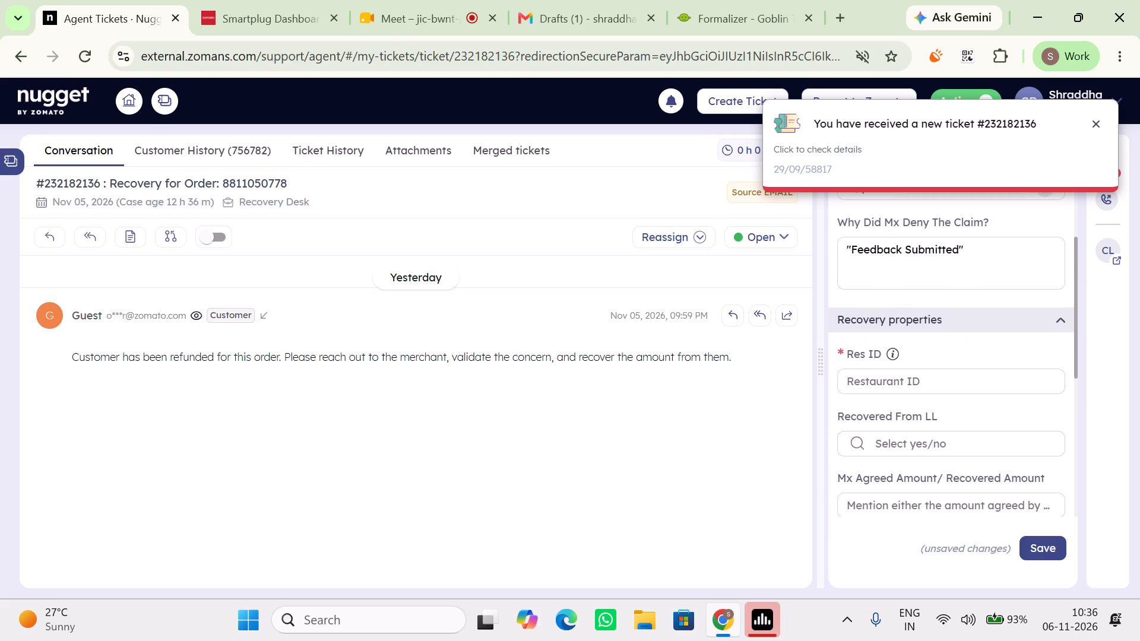
# Add a private note reading "Feedback Submitted" to the ticket.
pyautogui.click(119, 246)
pyautogui.click(515, 282)
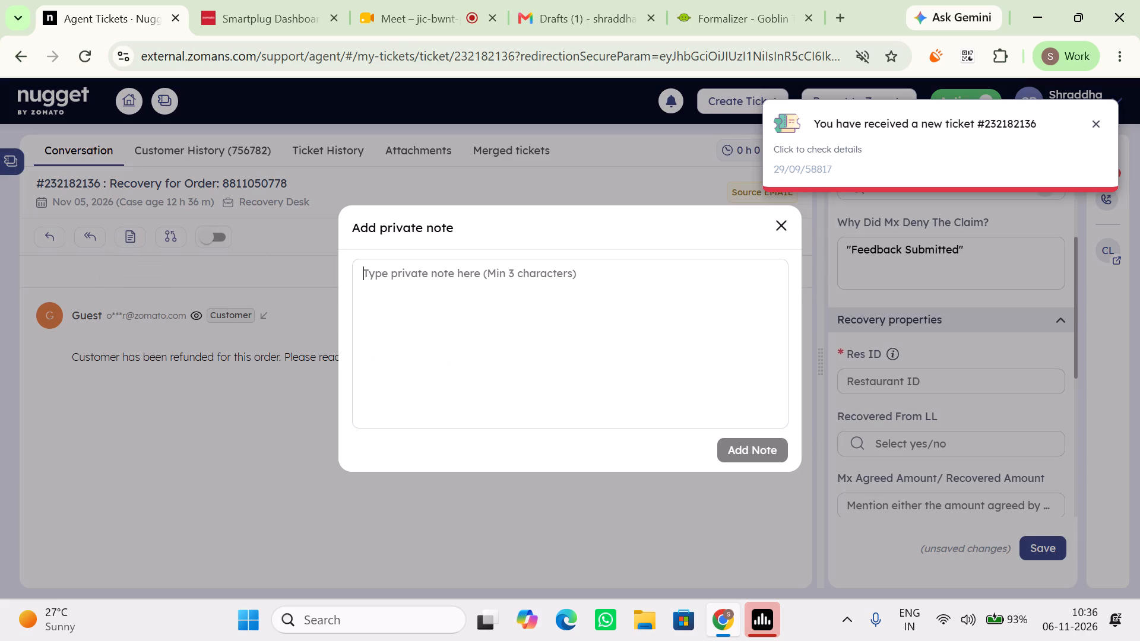
pyautogui.hotkey('ctrl', 'v')
pyautogui.click(758, 442)
pyautogui.click(325, 0)
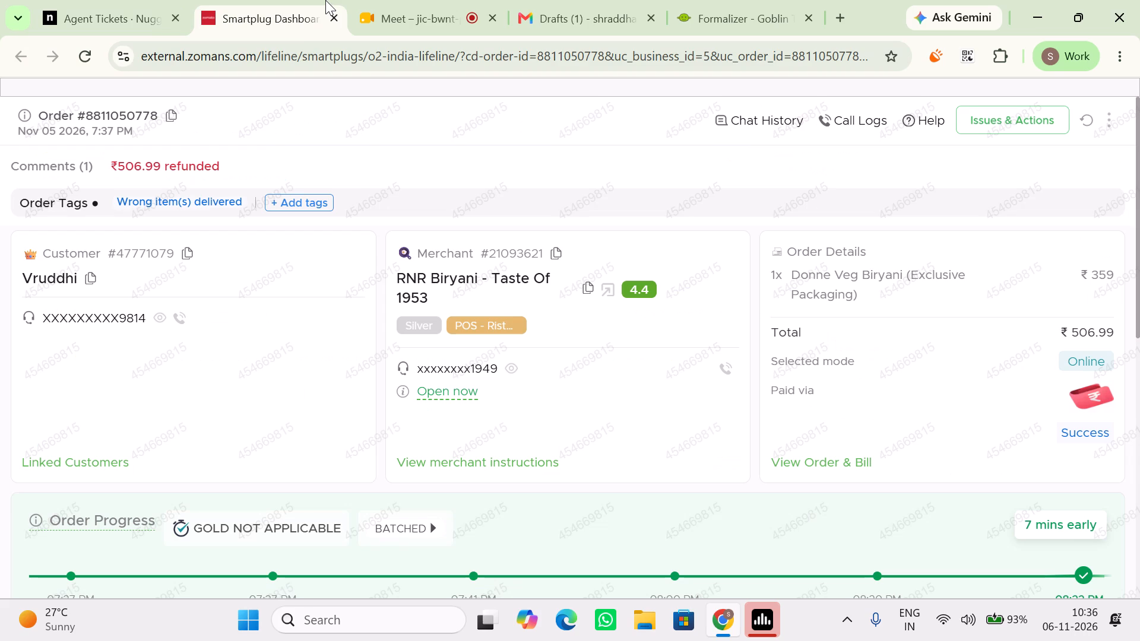
pyautogui.click(552, 253)
pyautogui.click(77, 0)
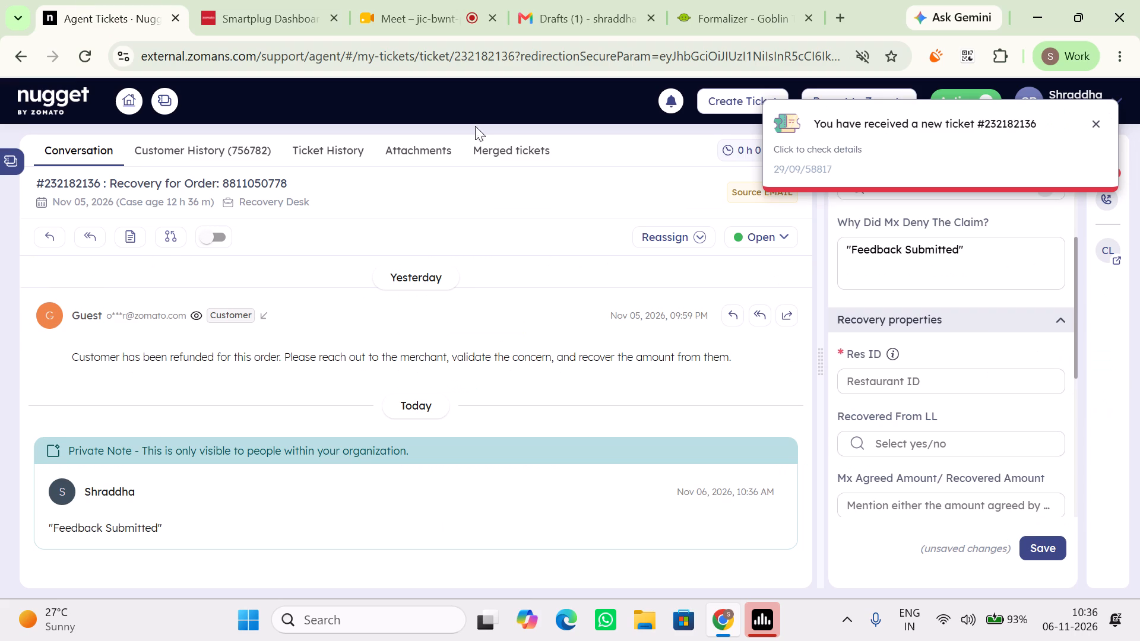
pyautogui.click(924, 384)
pyautogui.hotkey('ctrl', 'v')
pyautogui.click(897, 438)
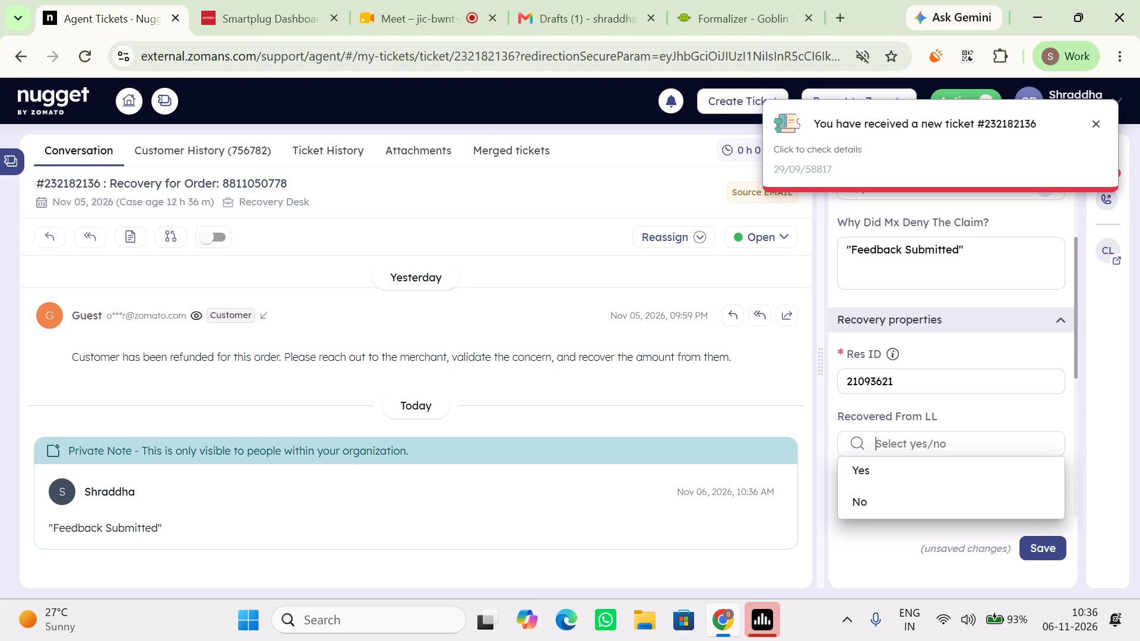
pyautogui.click(869, 505)
# Set the Refund Node (LL) to Wrong order and save the ticket properties.
pyautogui.scroll(-5, 869, 505)
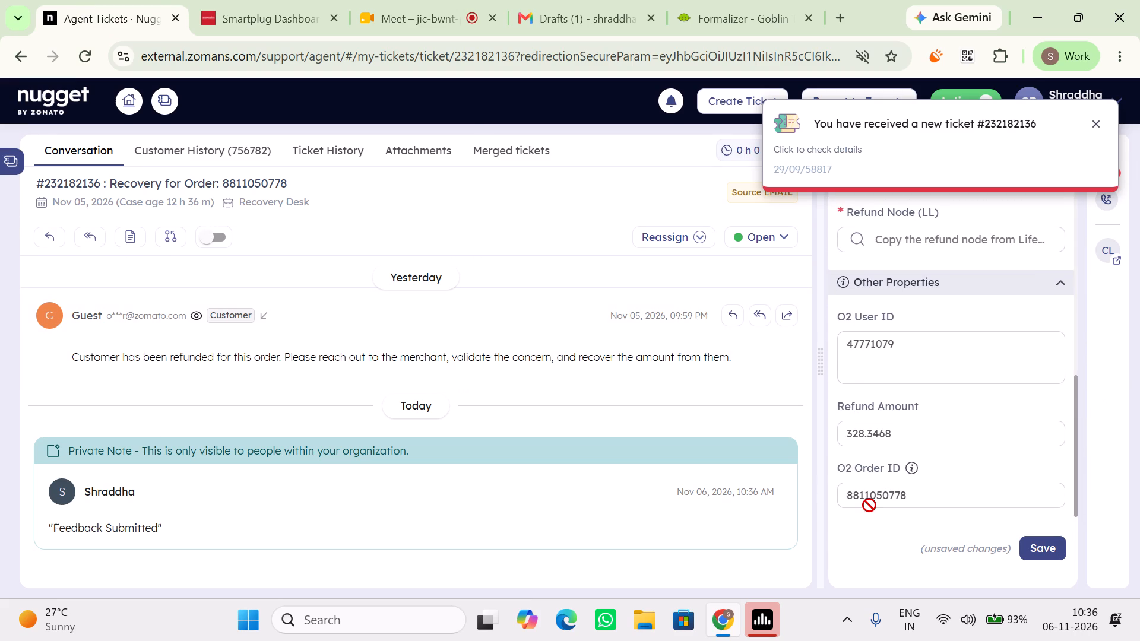
pyautogui.scroll(1, 869, 505)
pyautogui.click(278, 0)
pyautogui.click(138, 0)
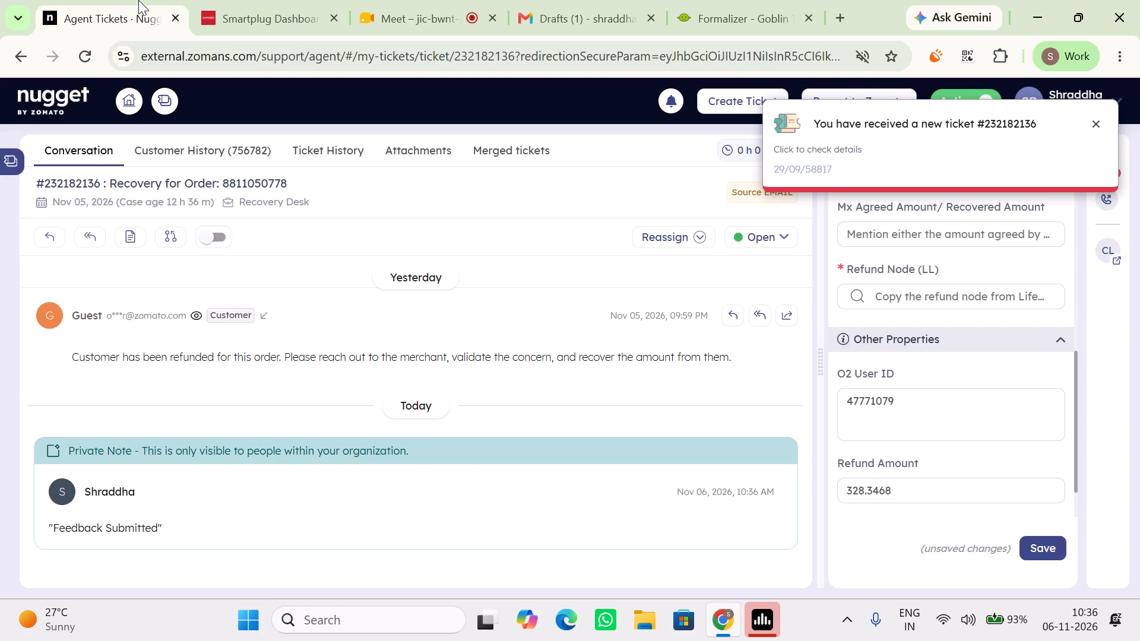
pyautogui.scroll(-1, 920, 300)
pyautogui.scroll(1, 920, 300)
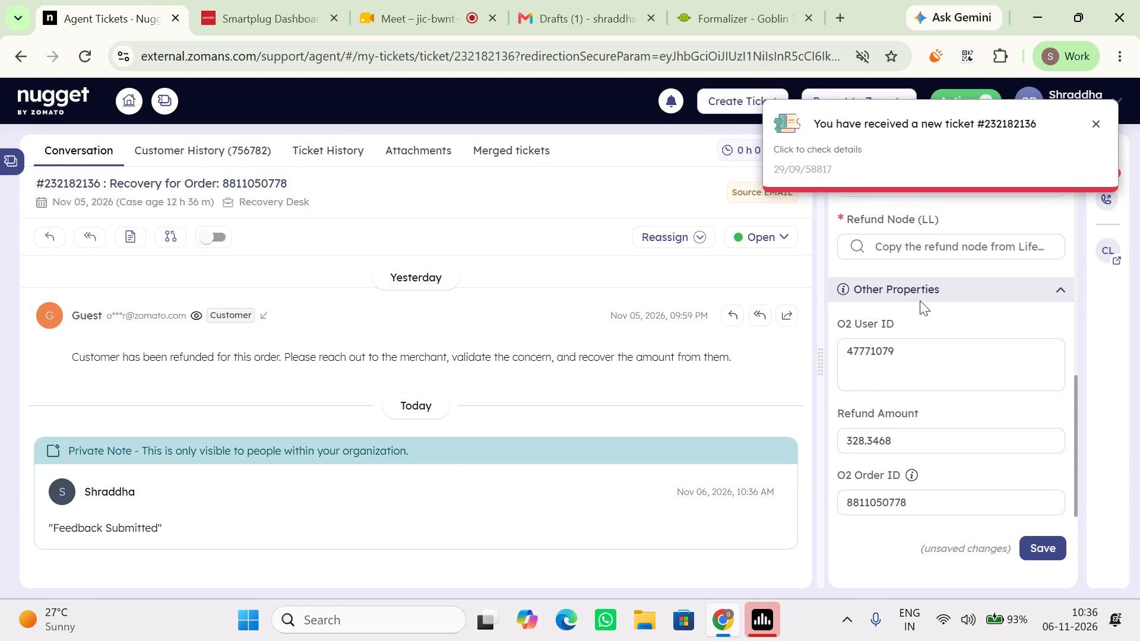
pyautogui.scroll(1, 920, 300)
pyautogui.click(910, 313)
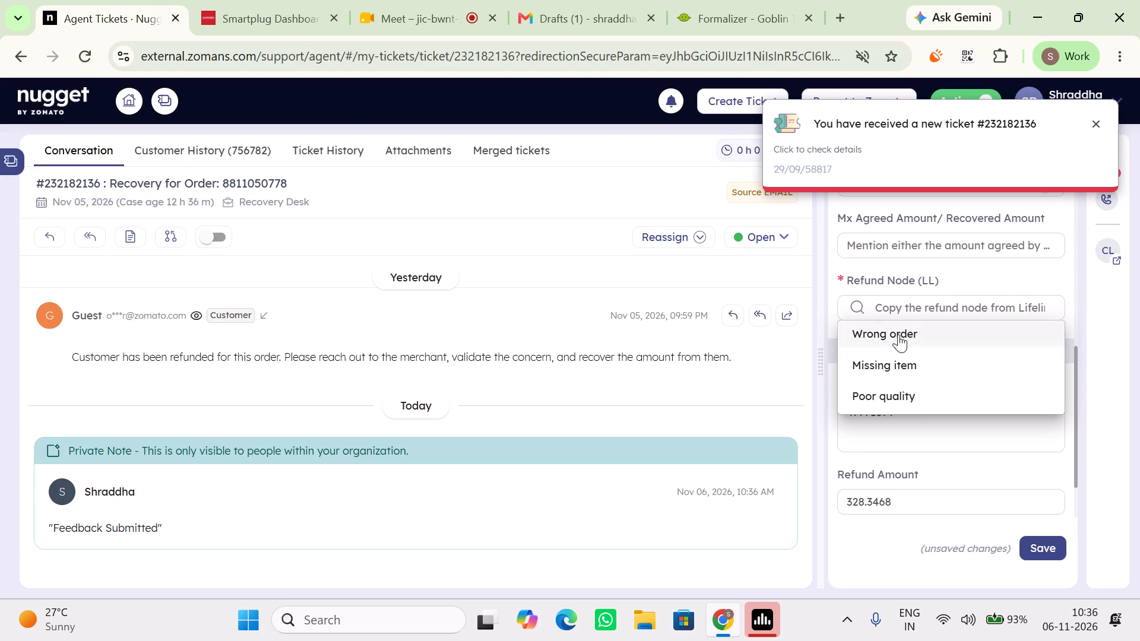
pyautogui.click(918, 338)
pyautogui.scroll(6, 912, 424)
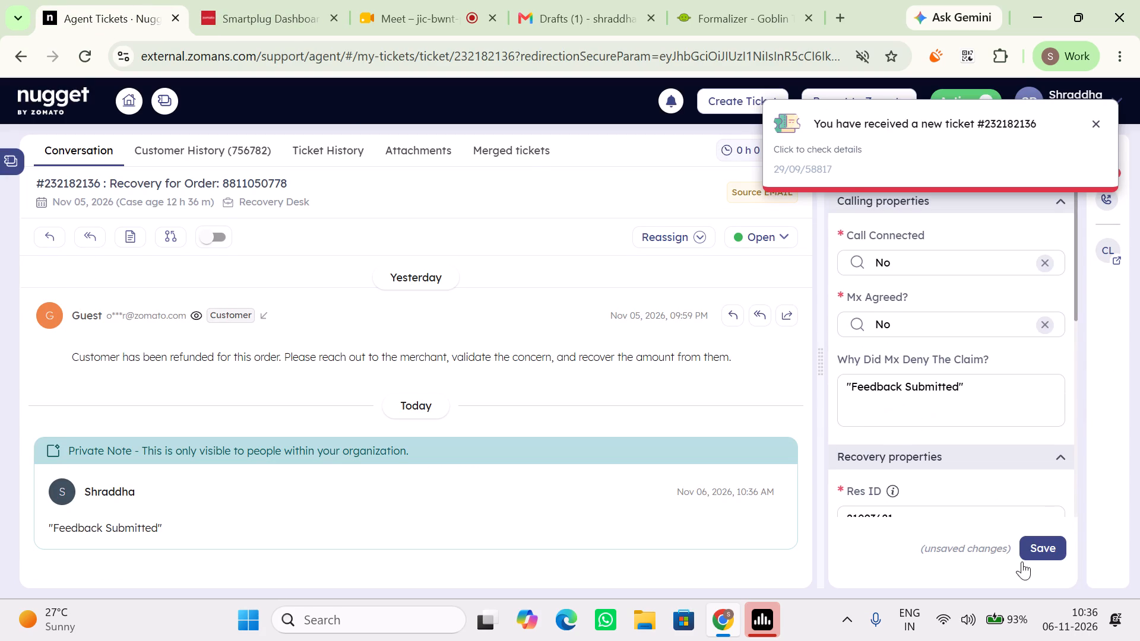
pyautogui.click(1045, 554)
pyautogui.scroll(3, 914, 415)
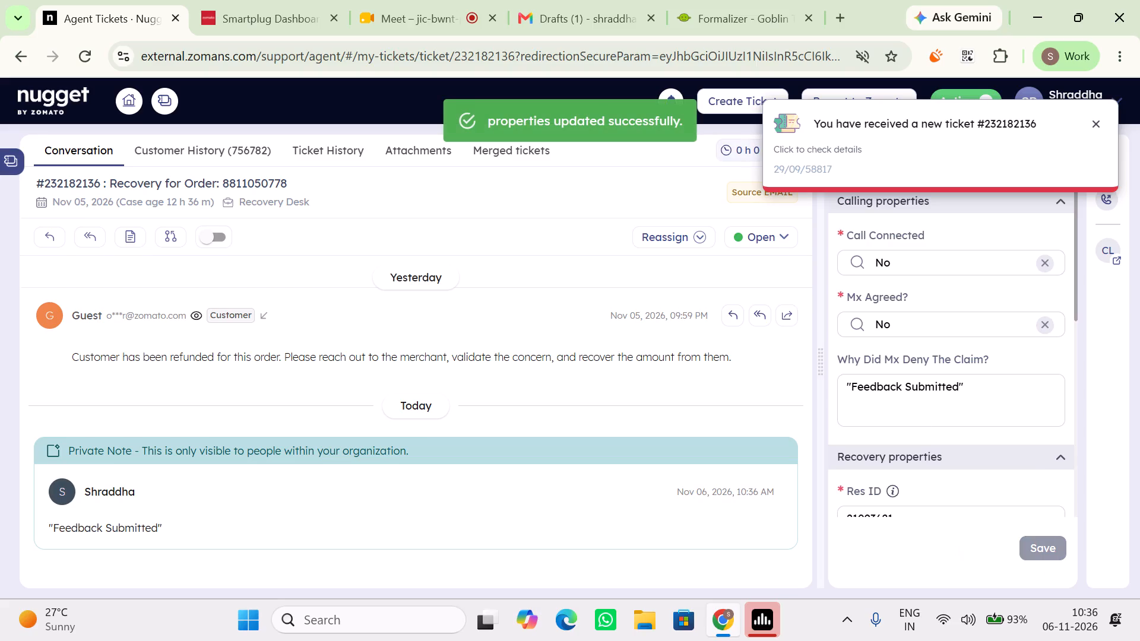
# Dismiss the new-ticket notification and change the ticket's status to Closed.
pyautogui.click(763, 236)
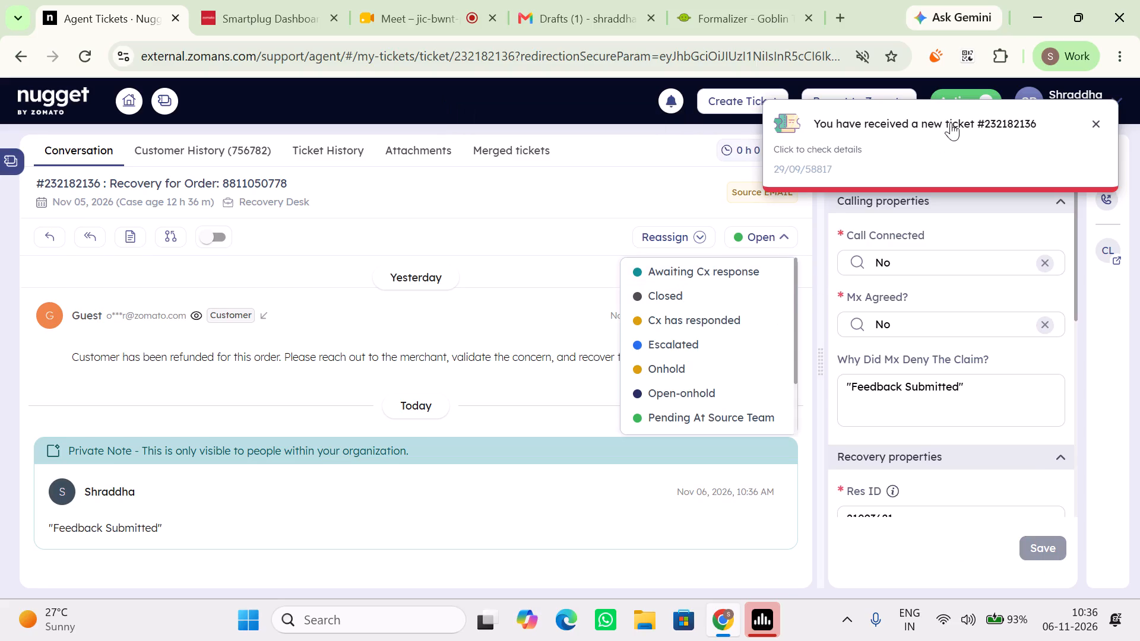
pyautogui.click(1098, 118)
pyautogui.click(741, 241)
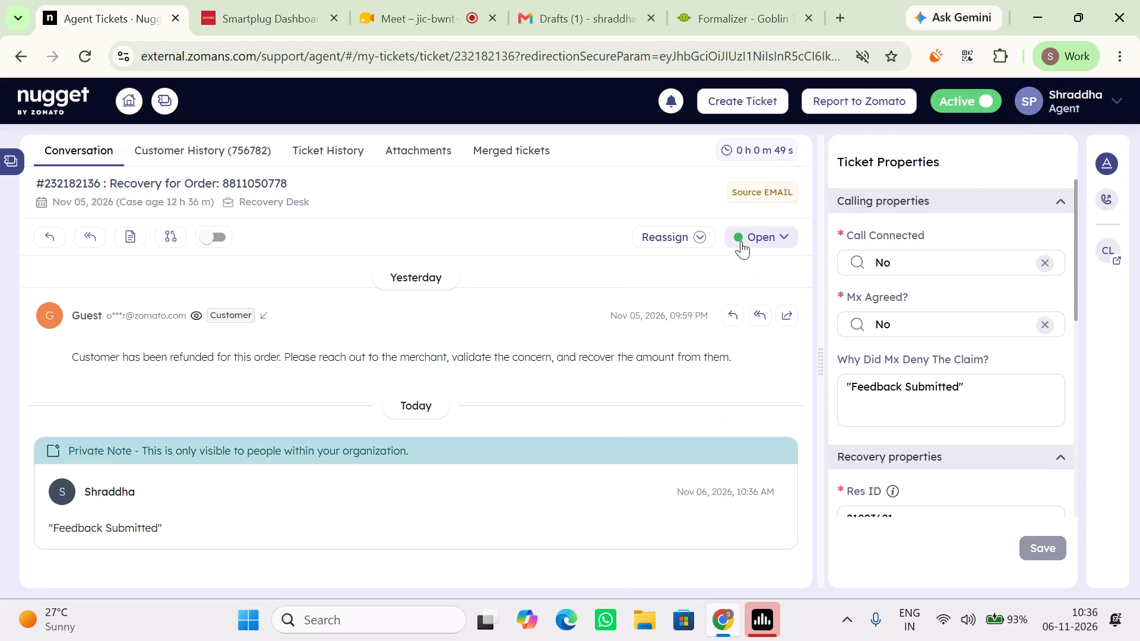
pyautogui.click(648, 296)
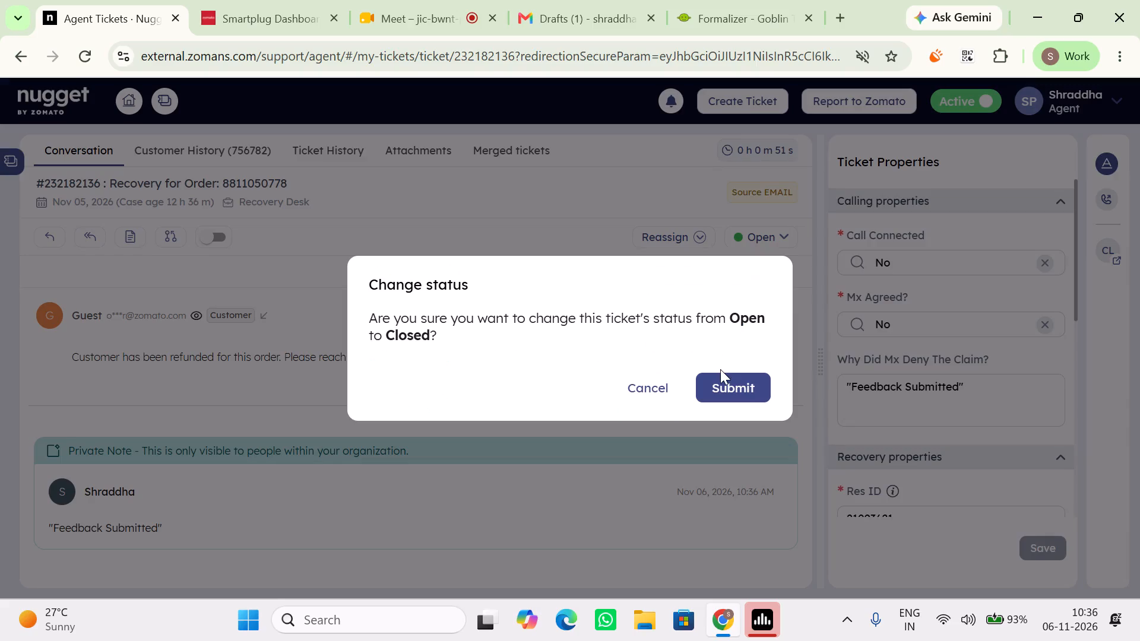
pyautogui.click(753, 392)
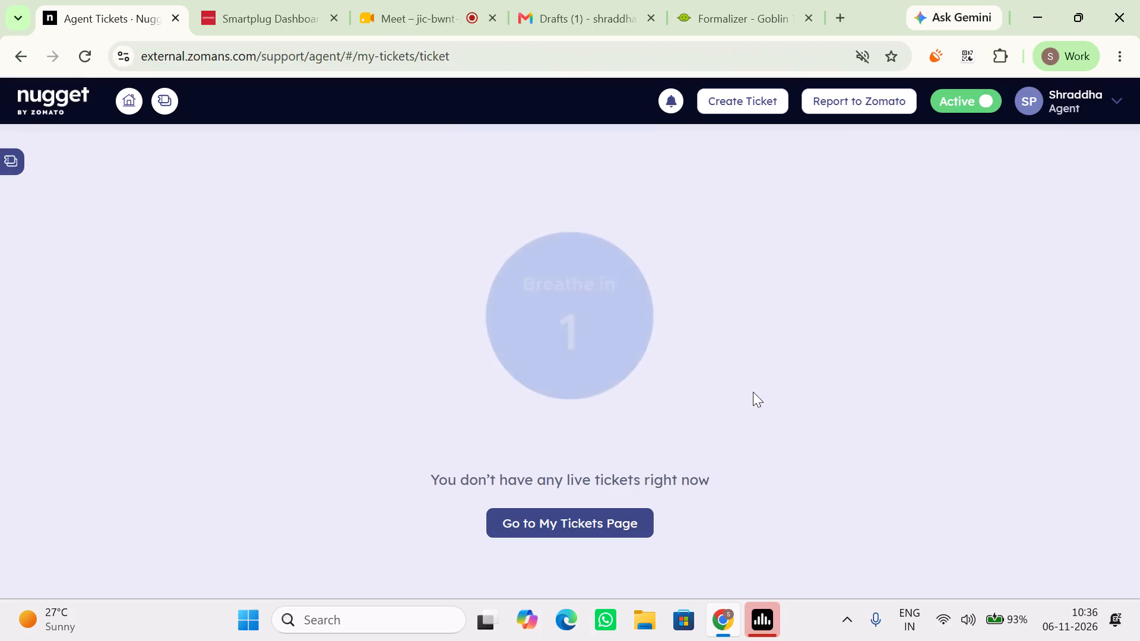
pyautogui.click(591, 526)
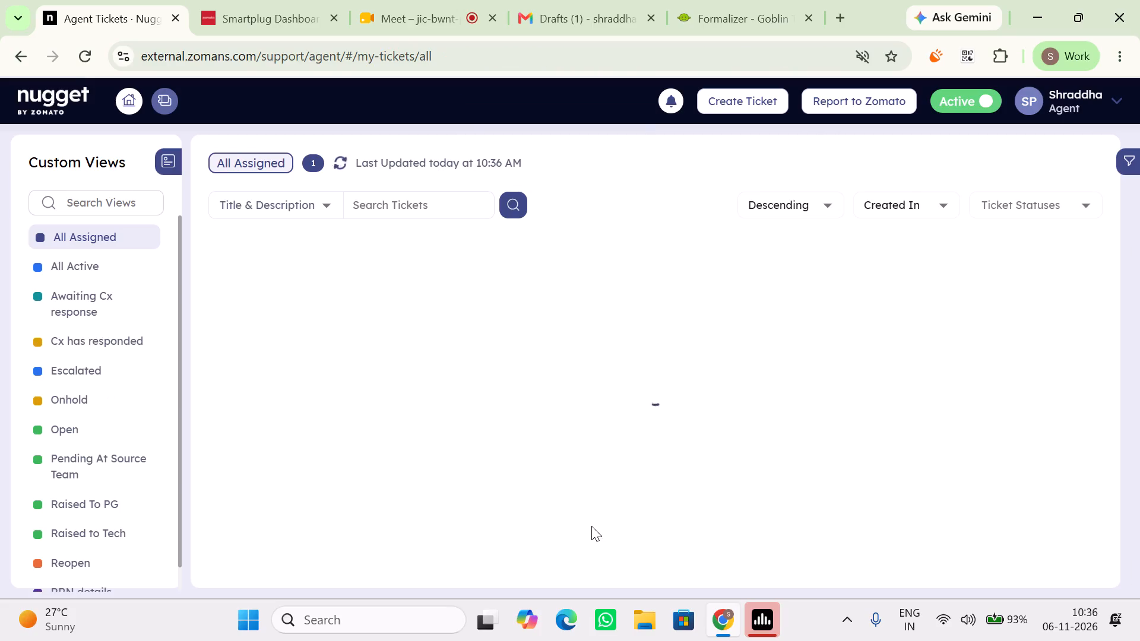
pyautogui.click(342, 162)
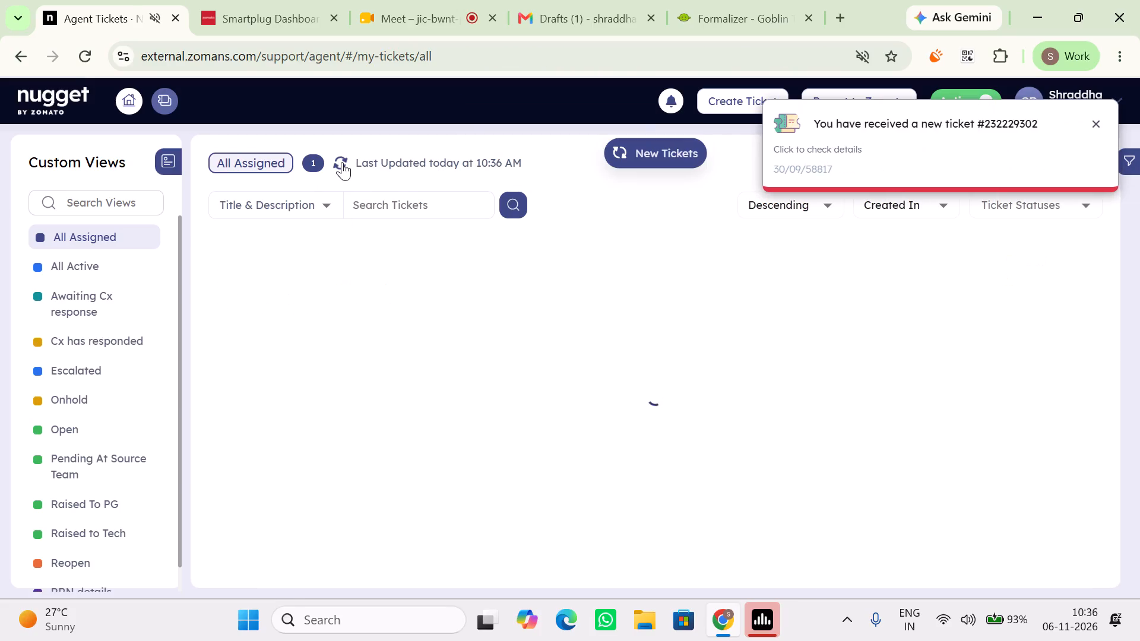
pyautogui.click(370, 281)
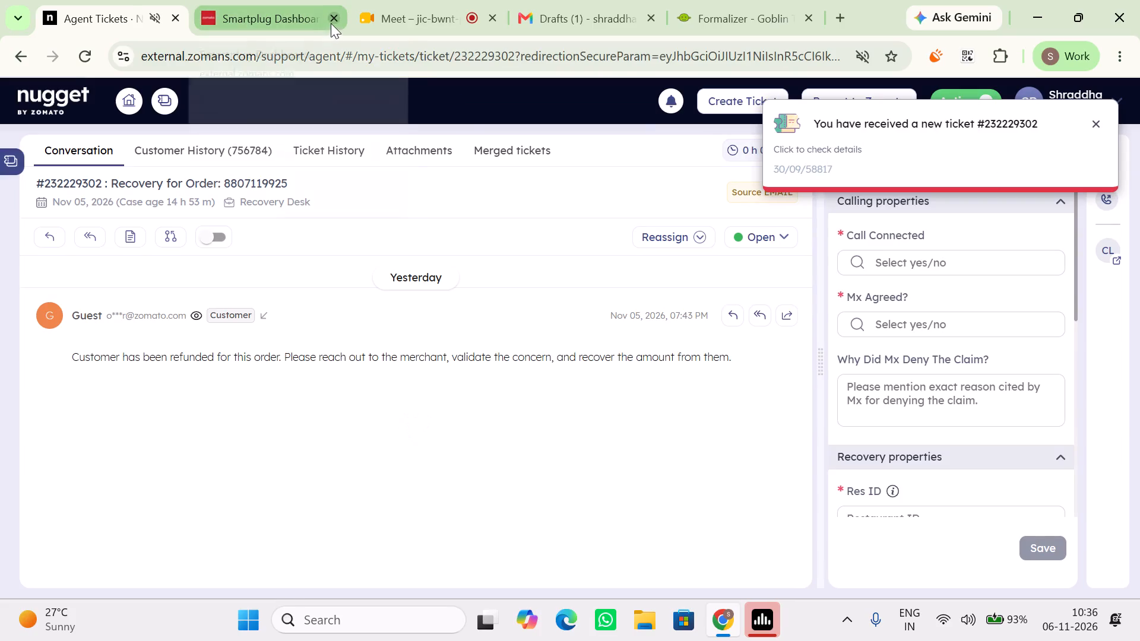
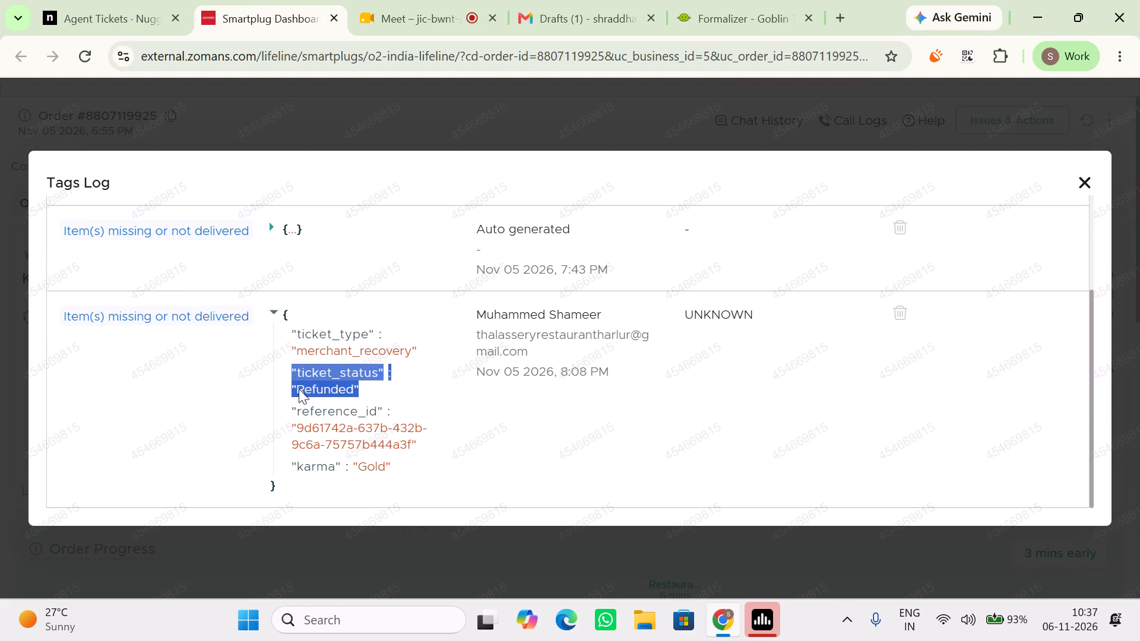
# Set Call Connected and Mx Agreed to No and enter the tag log's status Refunded as the merchant's reason for denying the claim.
pyautogui.doubleClick(306, 391)
pyautogui.hotkey('ctrl', 'c')
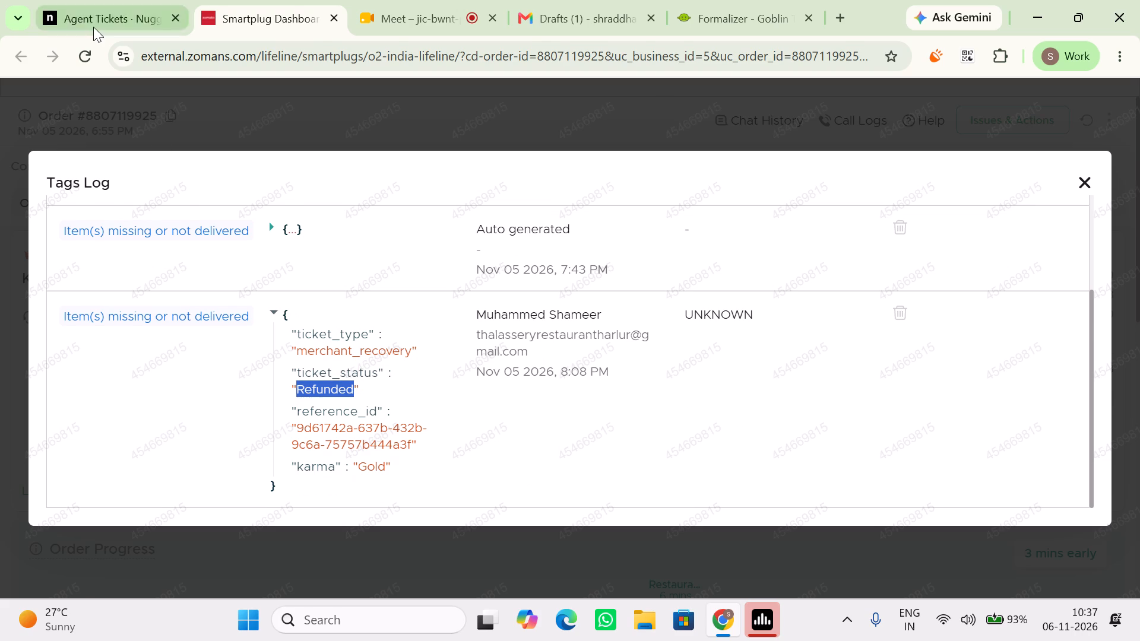
pyautogui.click(93, 27)
pyautogui.click(916, 267)
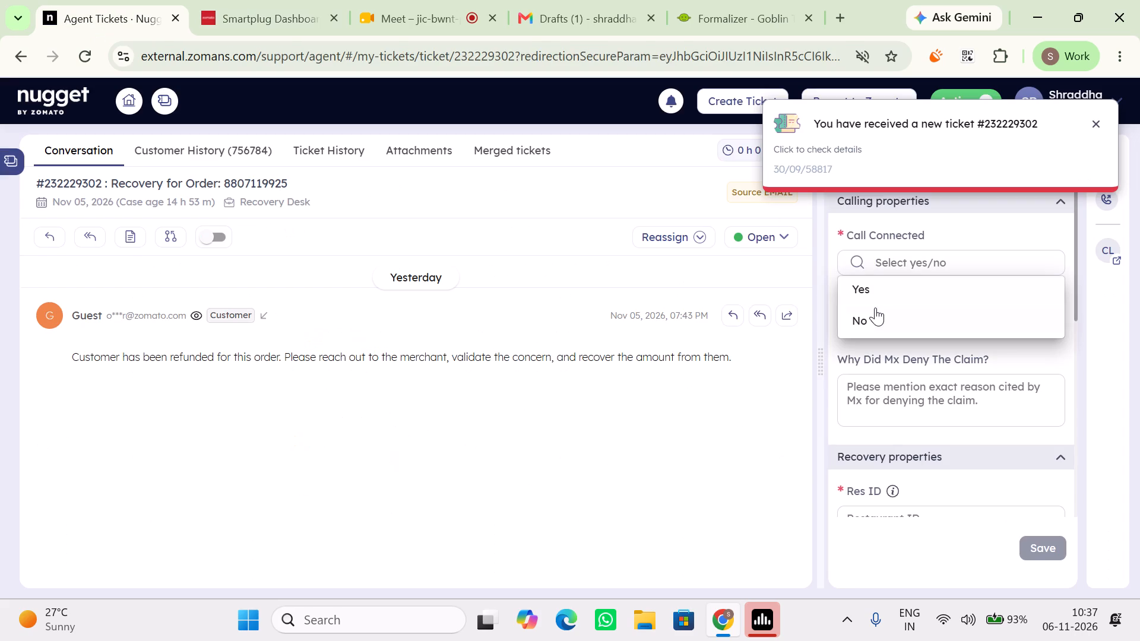
pyautogui.click(875, 307)
pyautogui.click(902, 321)
pyautogui.click(874, 388)
pyautogui.click(899, 396)
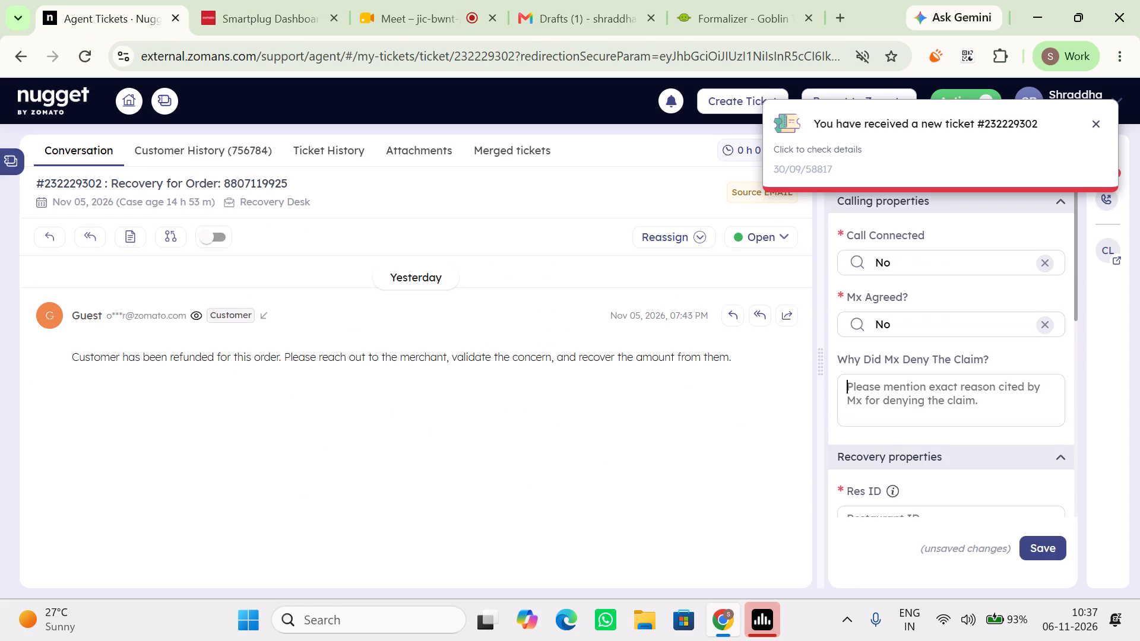
pyautogui.hotkey('ctrl', 'v')
pyautogui.scroll(-1, 899, 396)
pyautogui.click(888, 399)
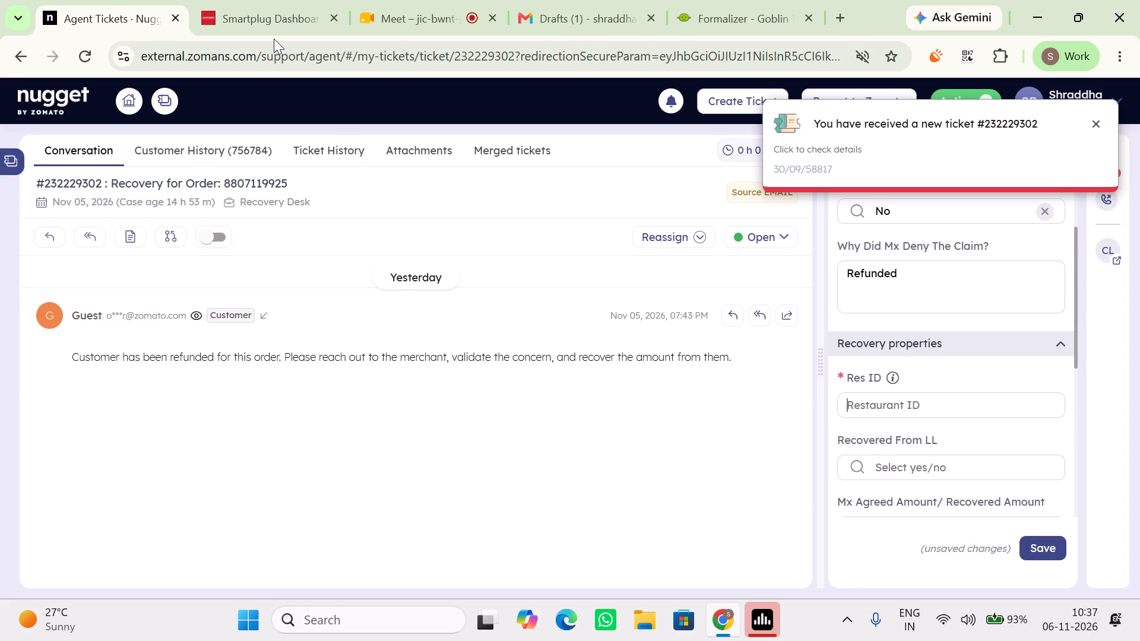
pyautogui.click(274, 39)
pyautogui.click(277, 14)
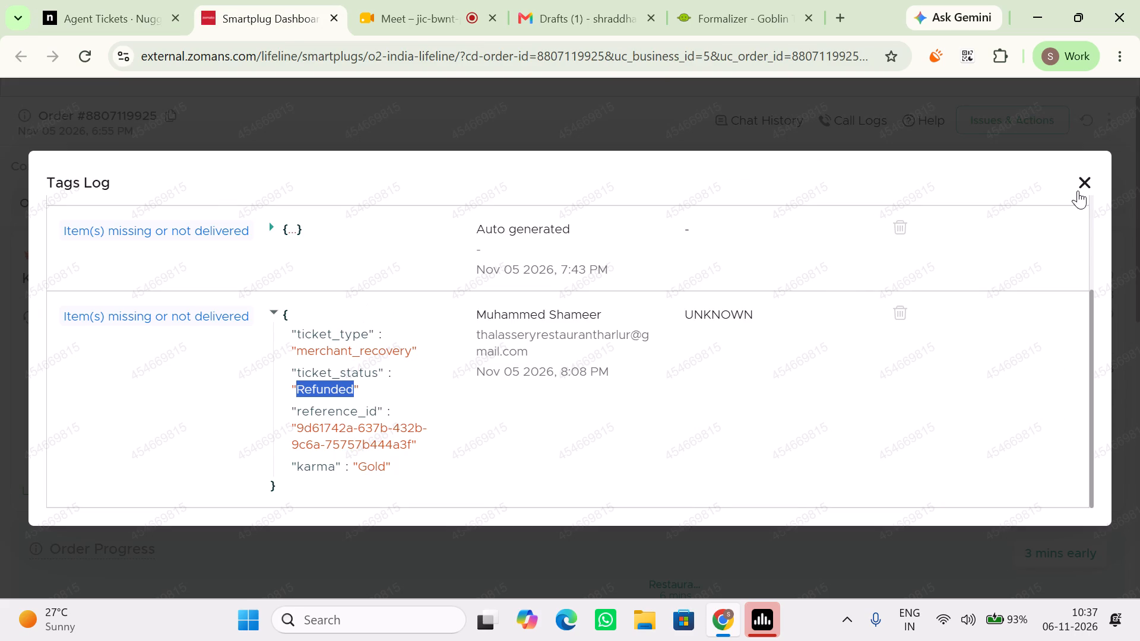
pyautogui.click(1076, 188)
pyautogui.click(554, 253)
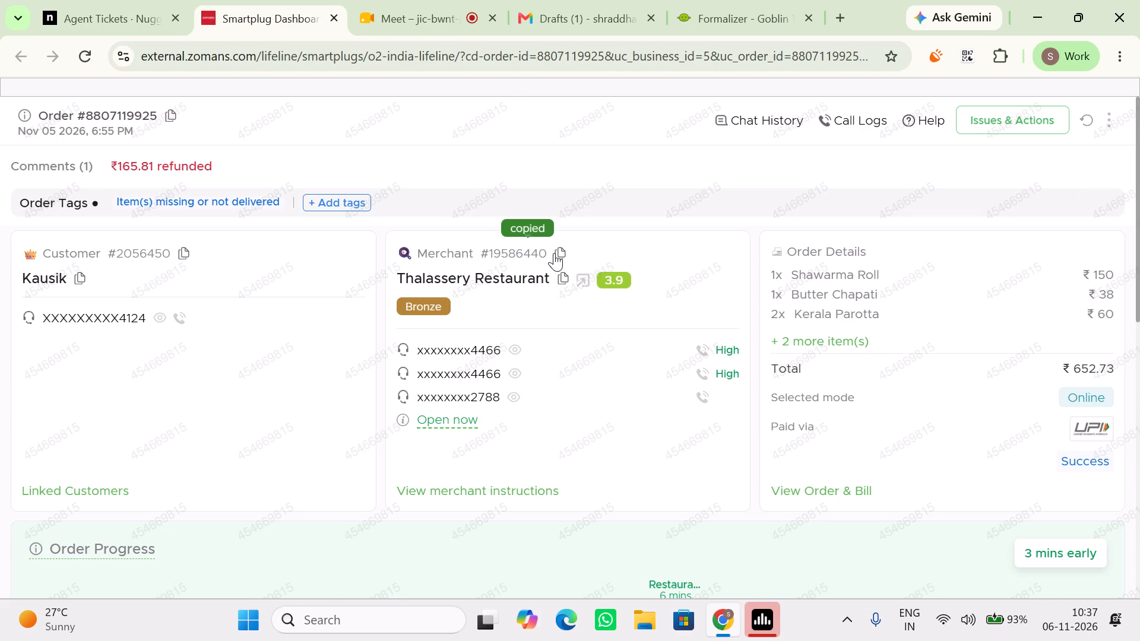
pyautogui.click(166, 0)
pyautogui.hotkey('ctrl', 'v')
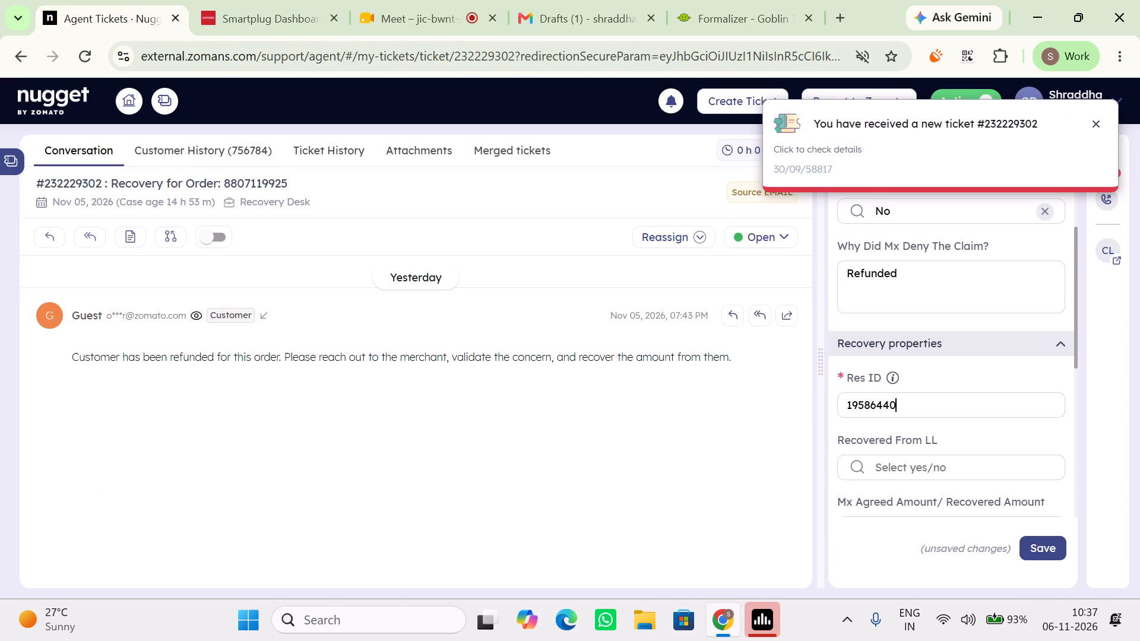
pyautogui.scroll(-1, 904, 412)
pyautogui.click(939, 356)
pyautogui.click(895, 407)
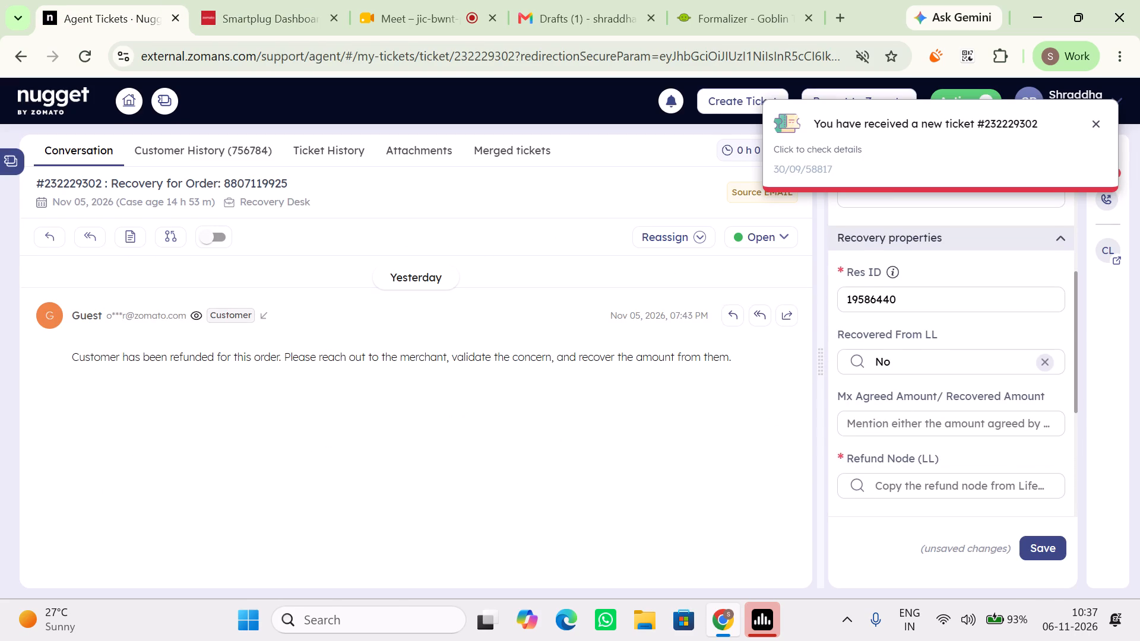
# Set the Refund Node (LL) to Missing item and save the ticket properties.
pyautogui.click(942, 423)
pyautogui.click(934, 487)
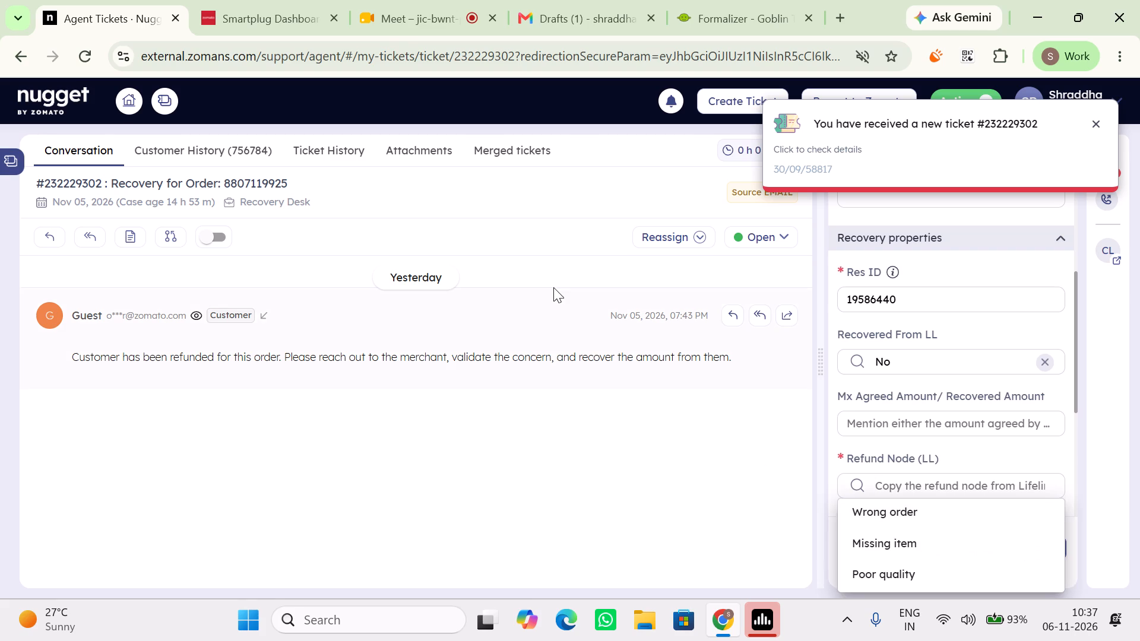
pyautogui.click(243, 0)
pyautogui.click(129, 0)
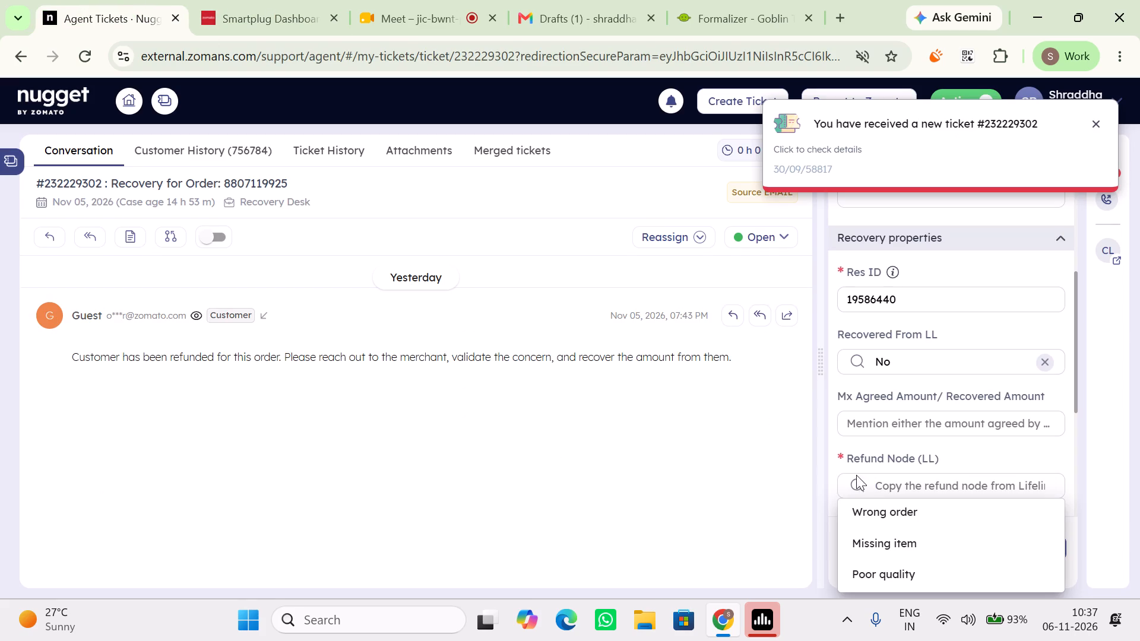
pyautogui.click(888, 541)
pyautogui.scroll(-5, 987, 444)
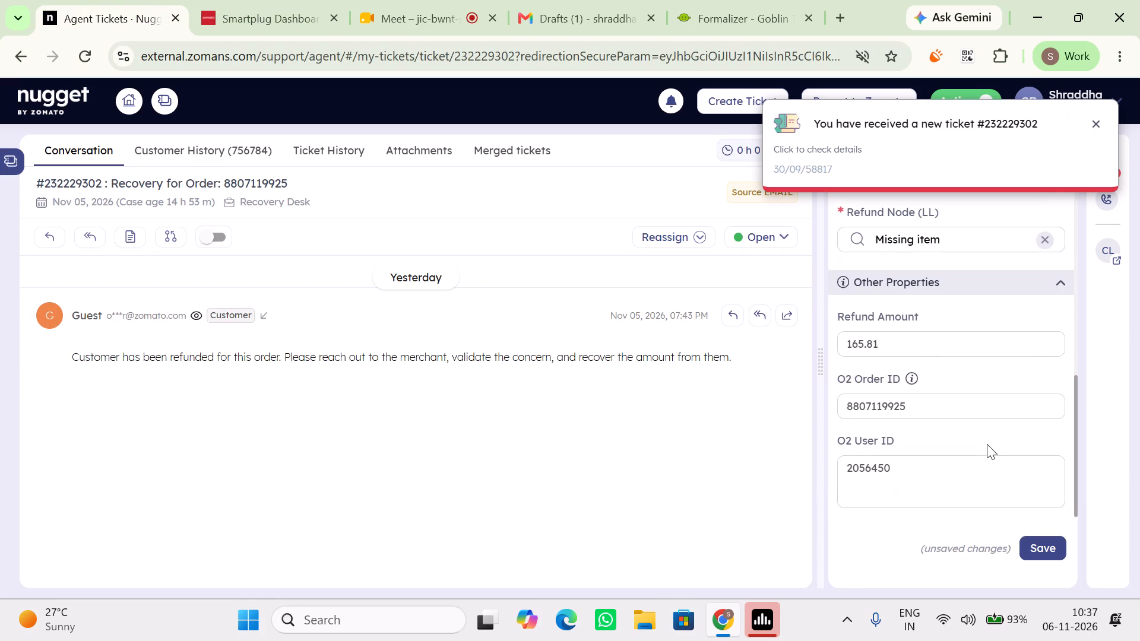
pyautogui.scroll(5, 987, 444)
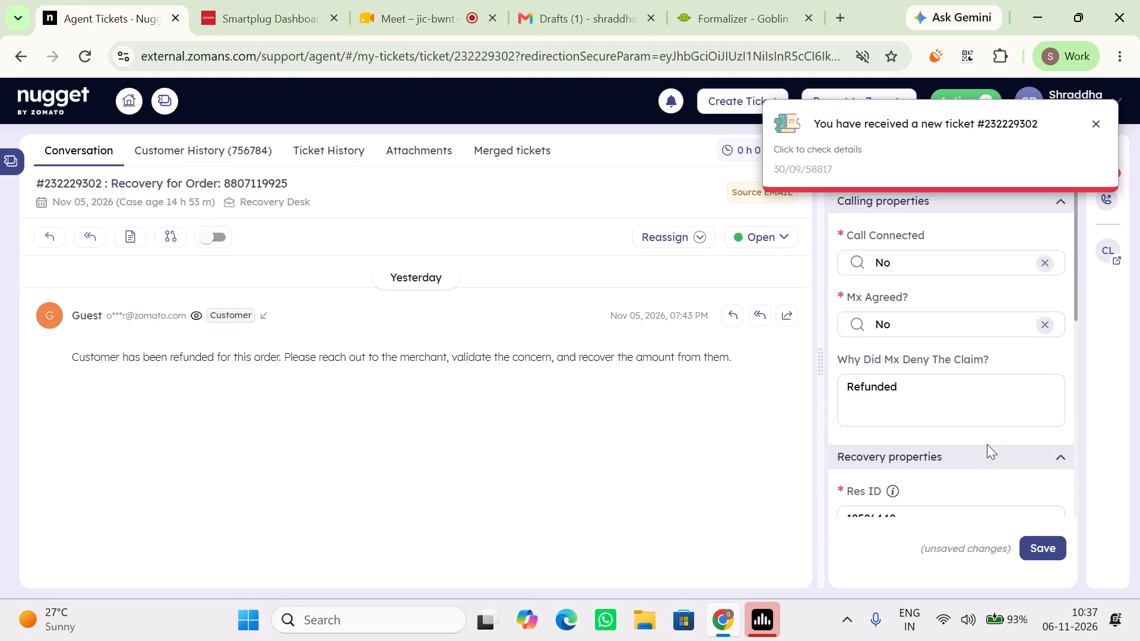
pyautogui.click(1050, 551)
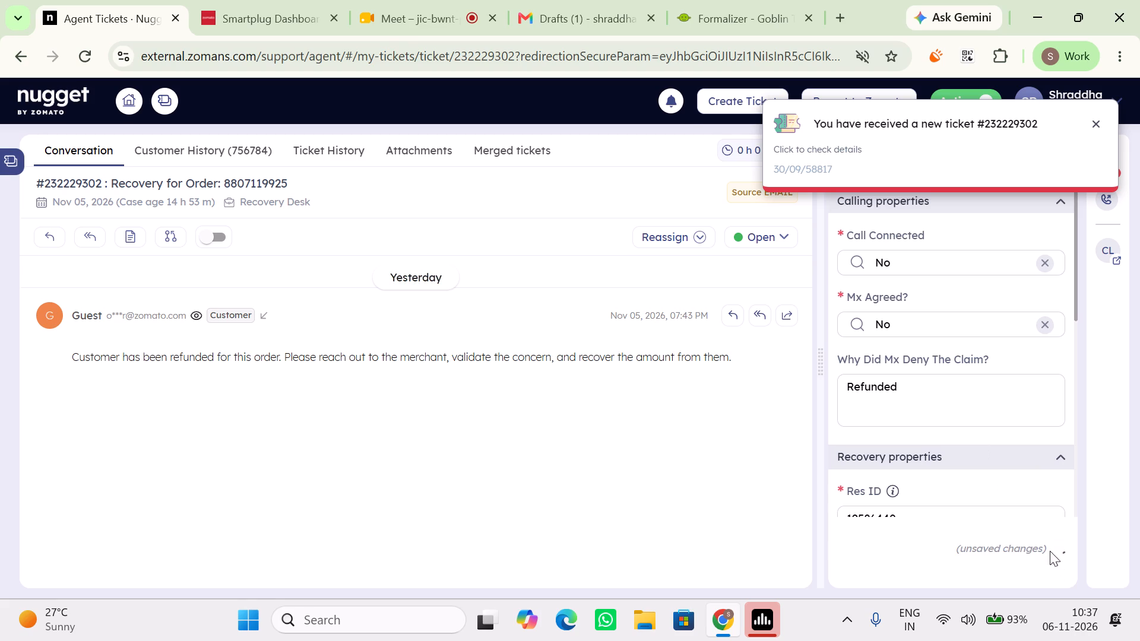
pyautogui.scroll(-1, 913, 485)
pyautogui.scroll(5, 913, 485)
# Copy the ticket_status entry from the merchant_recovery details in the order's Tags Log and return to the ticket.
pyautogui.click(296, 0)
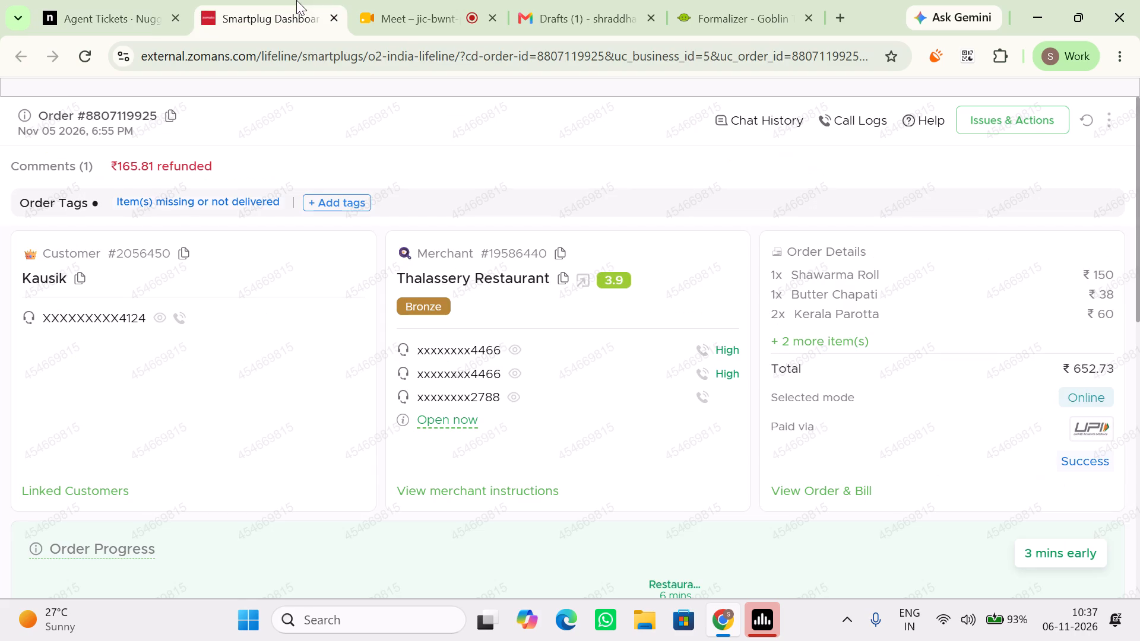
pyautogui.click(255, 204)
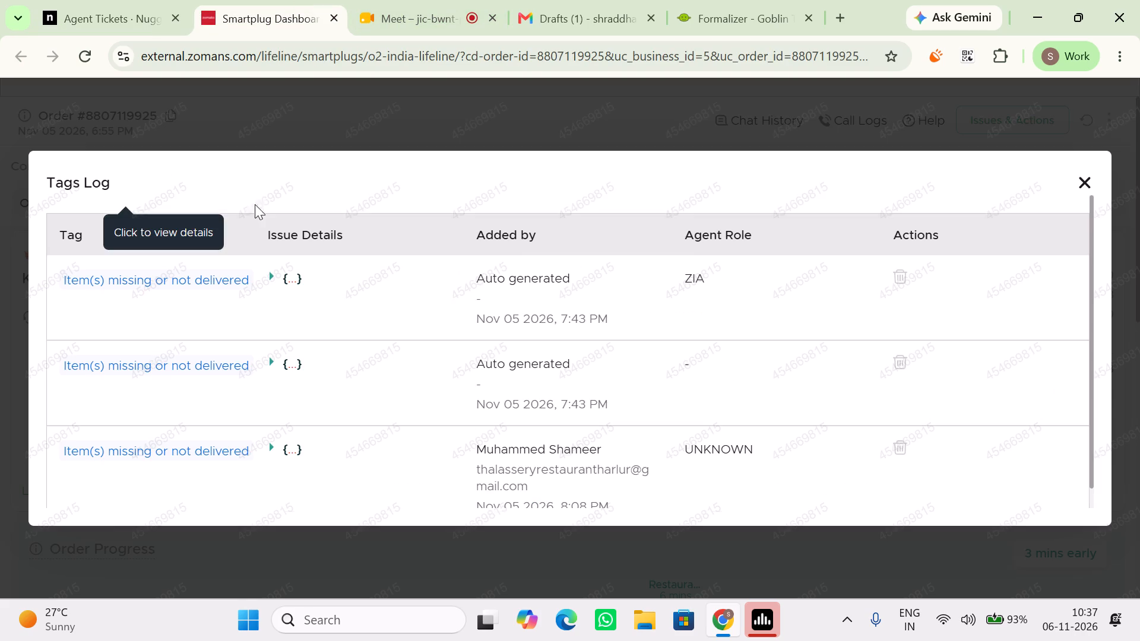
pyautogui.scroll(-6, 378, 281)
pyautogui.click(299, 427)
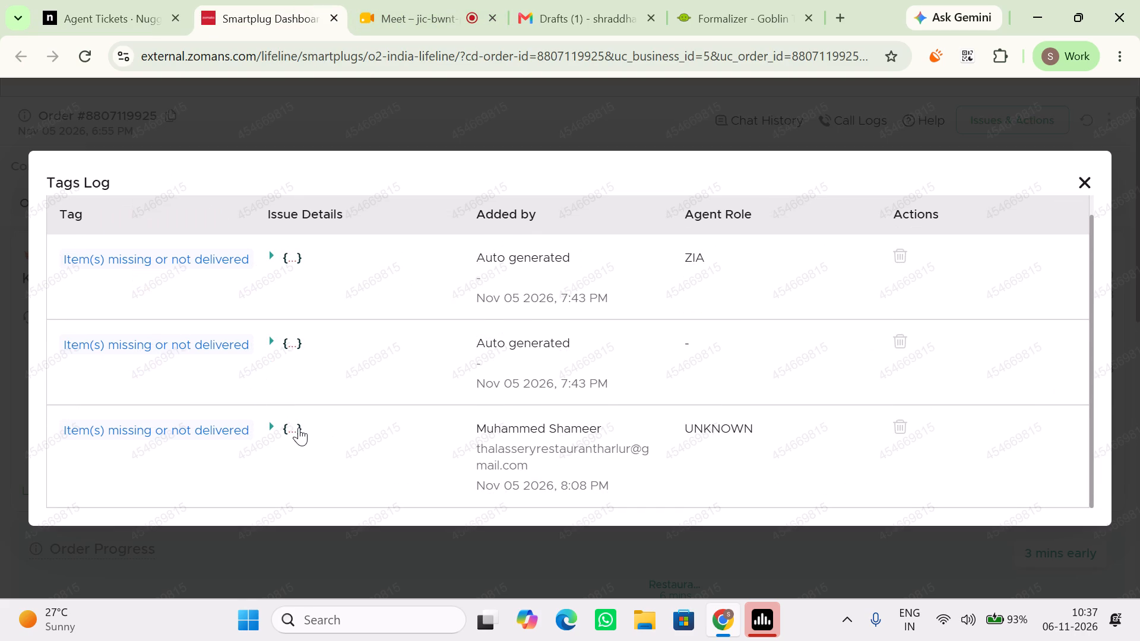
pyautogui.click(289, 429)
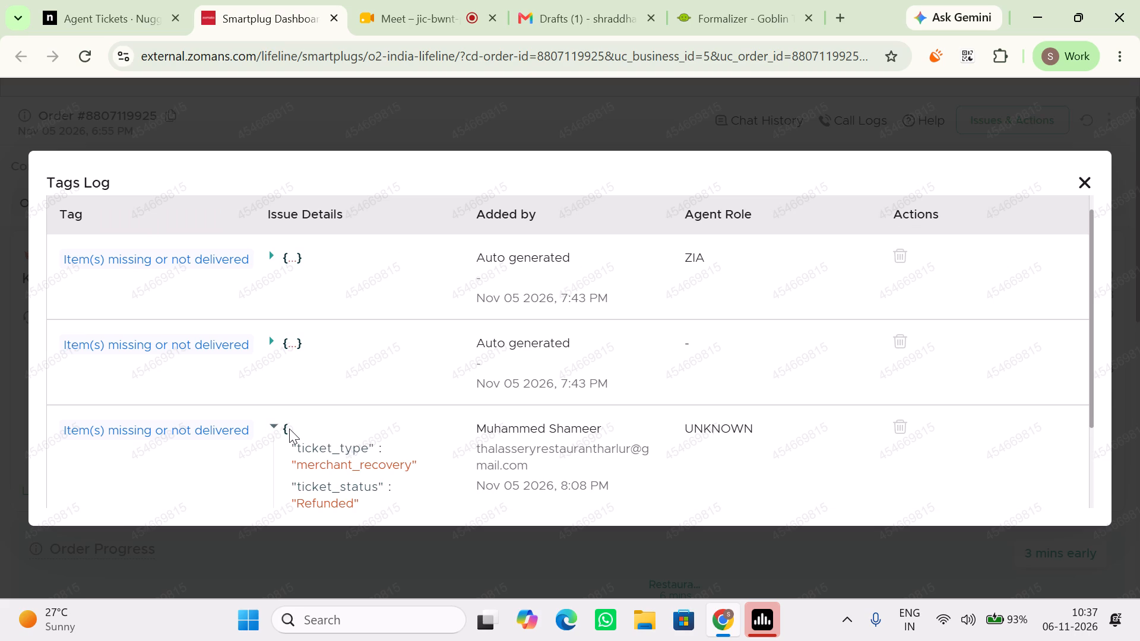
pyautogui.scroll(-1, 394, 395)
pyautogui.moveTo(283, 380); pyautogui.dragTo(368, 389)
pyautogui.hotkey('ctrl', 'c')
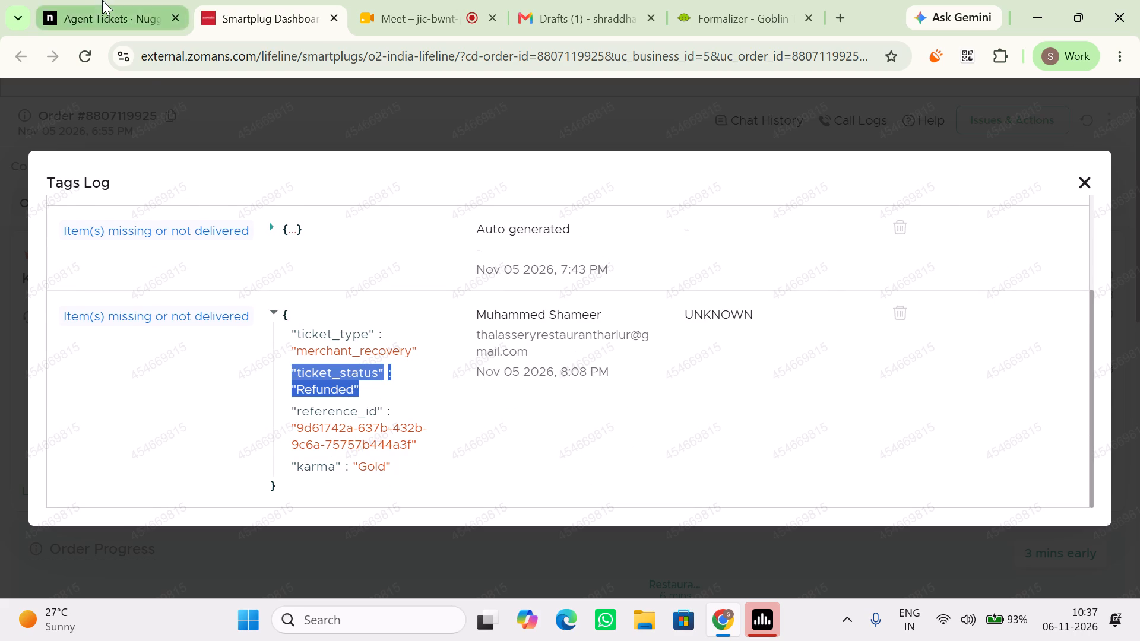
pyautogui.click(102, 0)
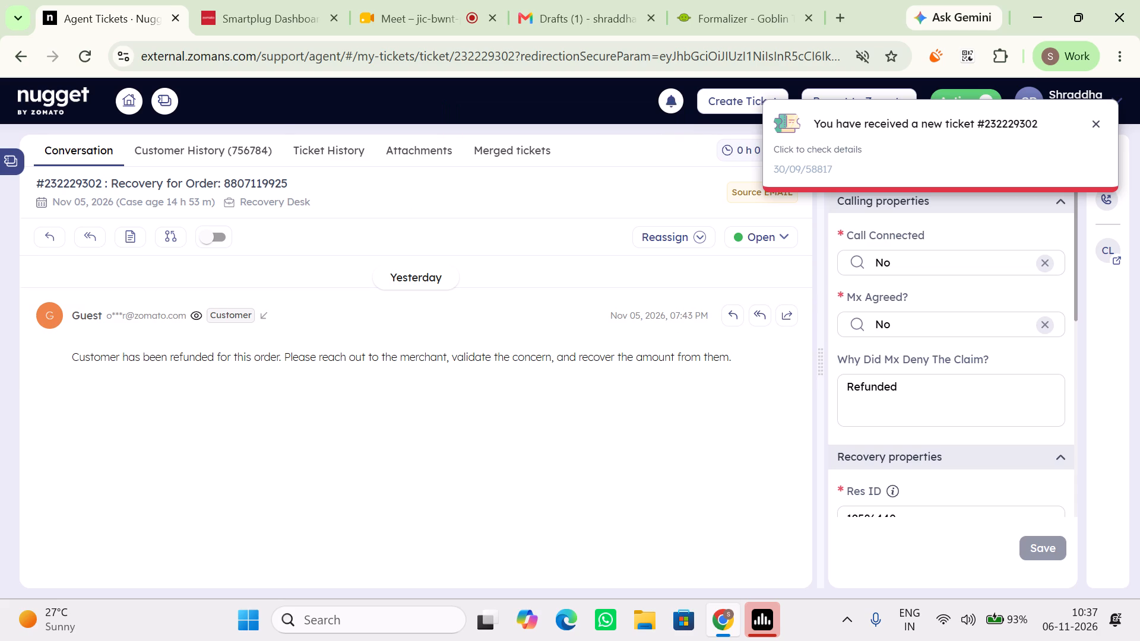
# Copy Refunded from the claim-denial reason and add it to the ticket as a private note.
pyautogui.doubleClick(883, 388)
pyautogui.hotkey('ctrl', 'c')
pyautogui.click(141, 243)
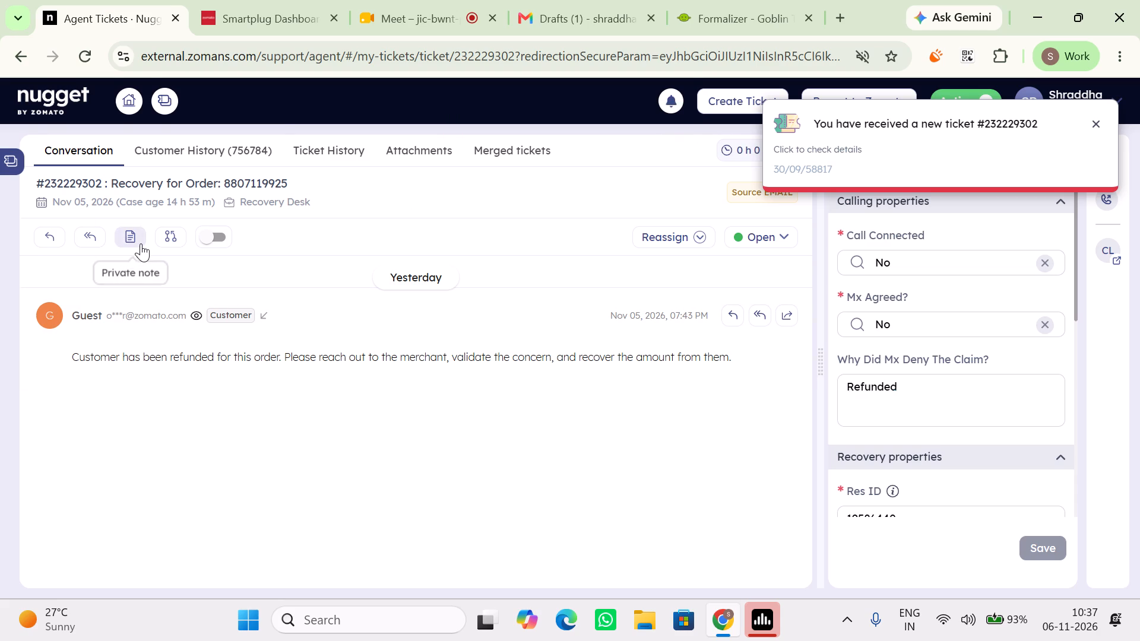
pyautogui.keyDown('ctrl'); pyautogui.click(422, 326); pyautogui.keyUp('ctrl')
pyautogui.hotkey('ctrl', 'v')
pyautogui.click(778, 458)
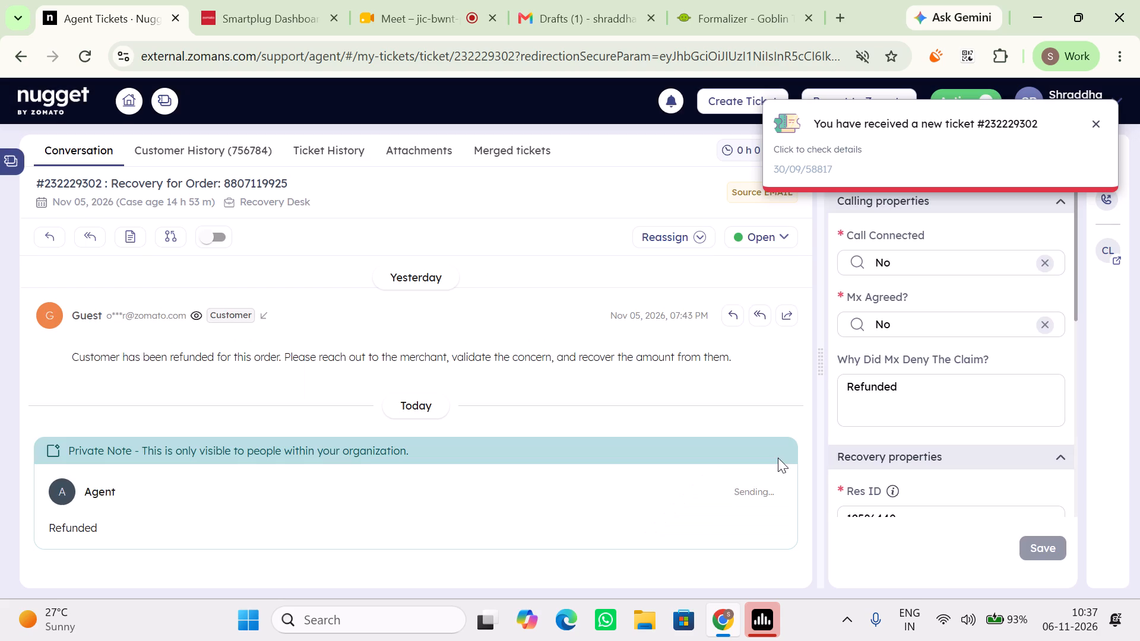
pyautogui.scroll(6, 1013, 326)
# Dismiss the new-ticket notification and close ticket #232229302.
pyautogui.click(1094, 119)
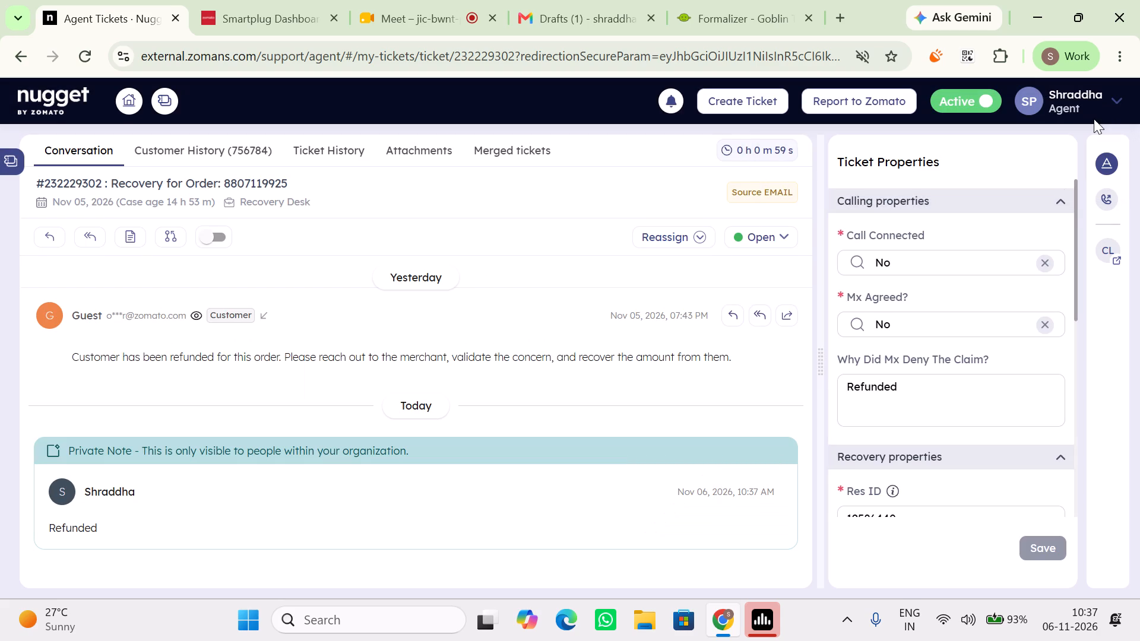
pyautogui.scroll(-3, 975, 387)
pyautogui.scroll(7, 975, 387)
pyautogui.click(764, 236)
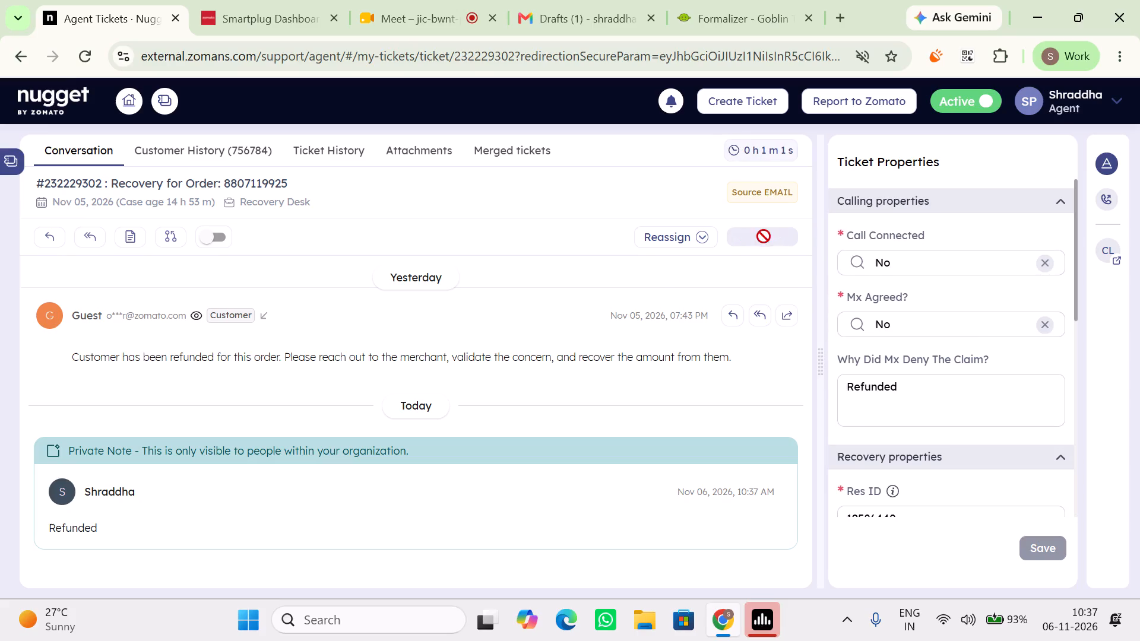
pyautogui.click(683, 303)
pyautogui.click(742, 378)
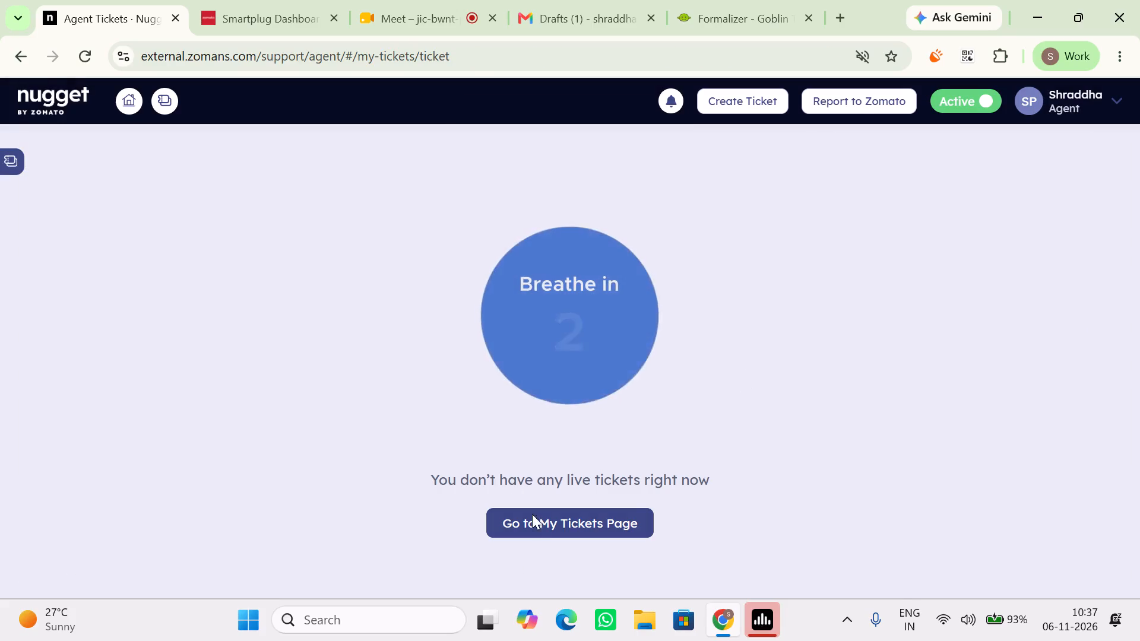
# Go to the My Tickets page to show the All Assigned view.
pyautogui.click(544, 535)
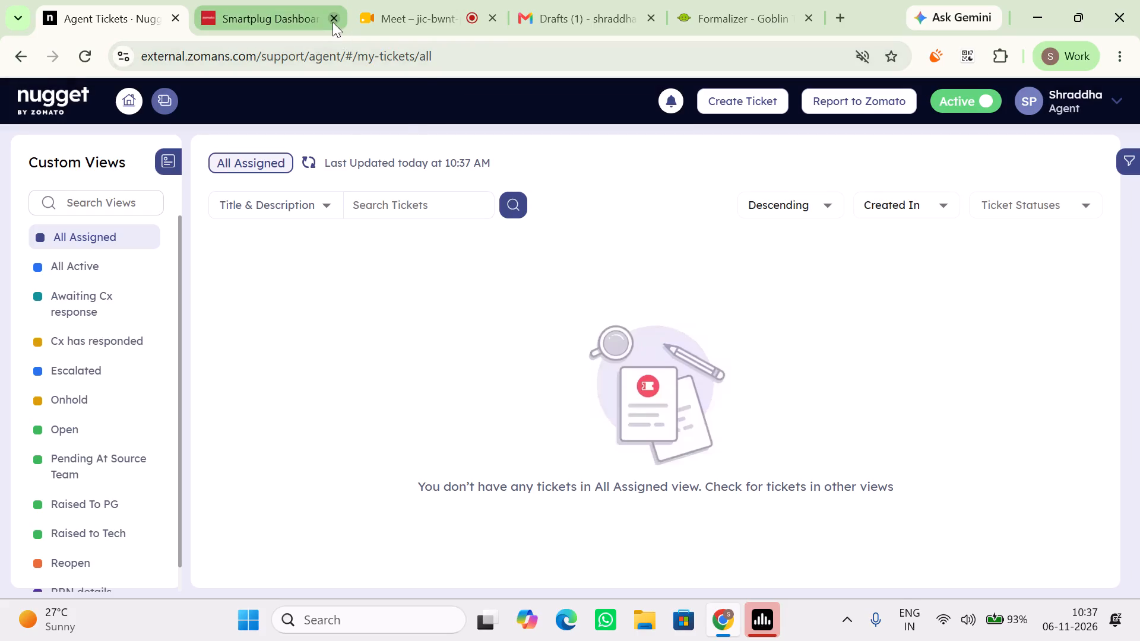
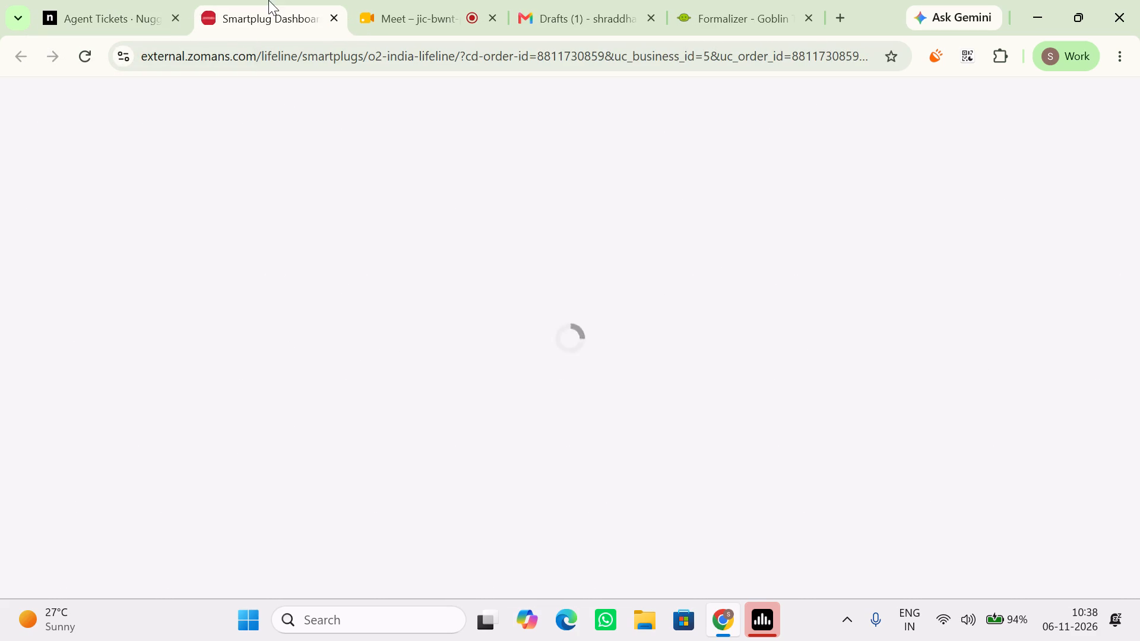
pyautogui.click(178, 0)
pyautogui.click(265, 0)
pyautogui.click(224, 201)
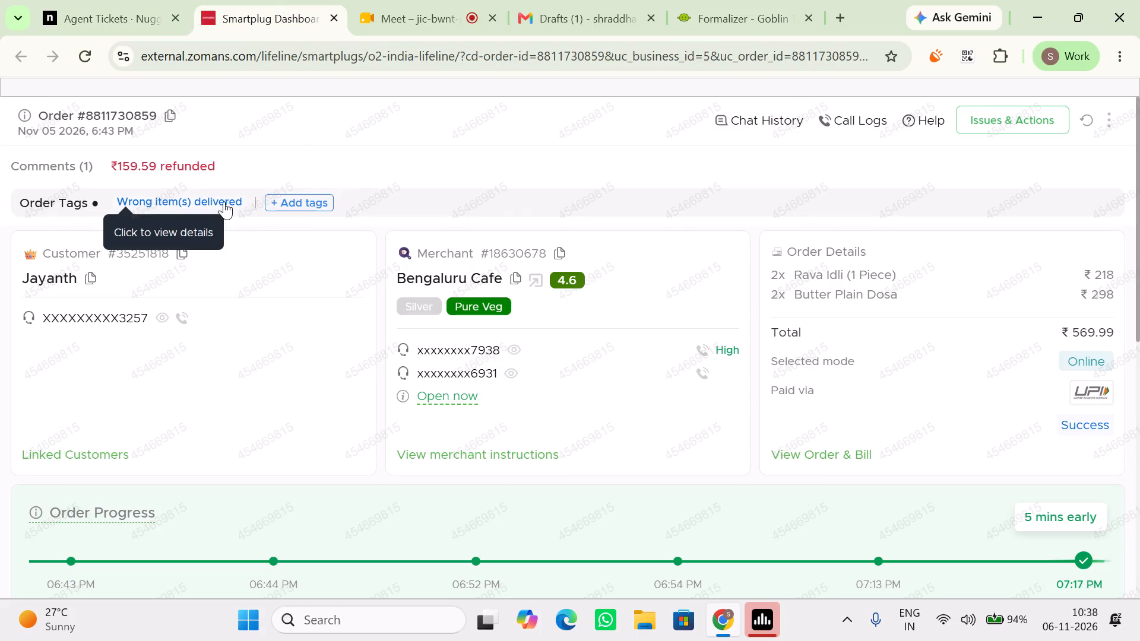
pyautogui.scroll(-3, 331, 331)
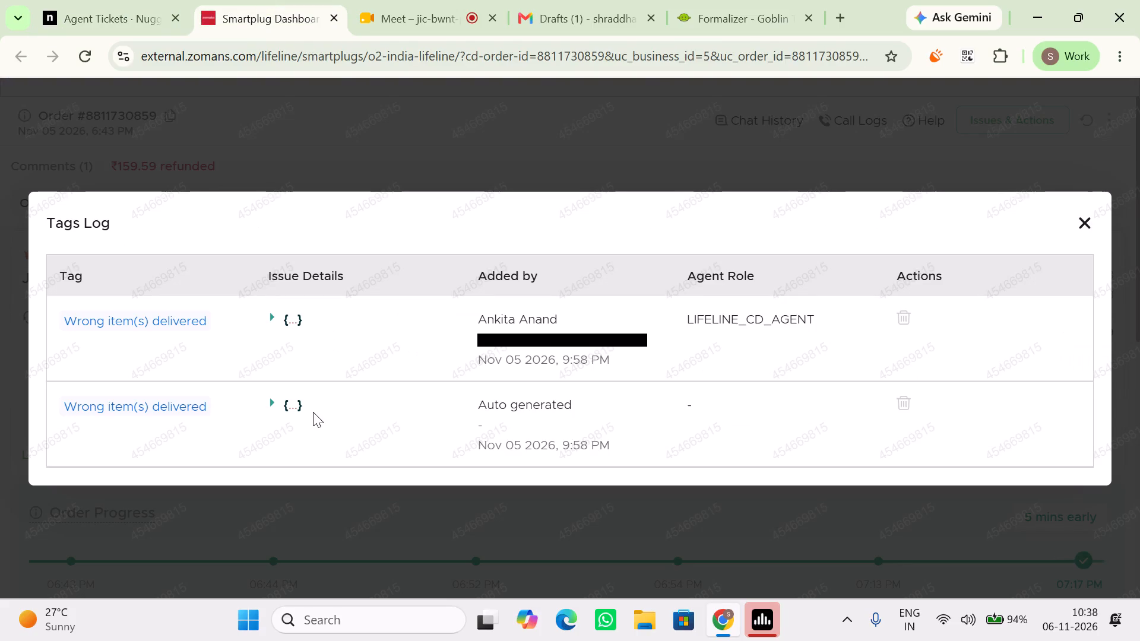
pyautogui.click(286, 402)
pyautogui.scroll(-2, 335, 417)
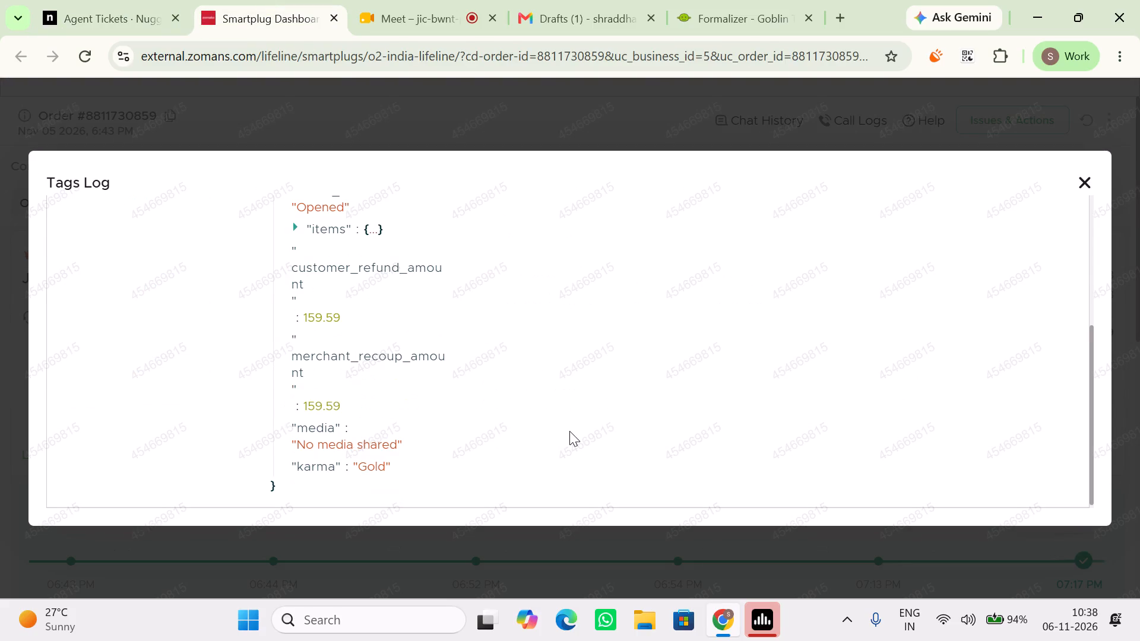
pyautogui.scroll(3, 569, 431)
pyautogui.click(1094, 184)
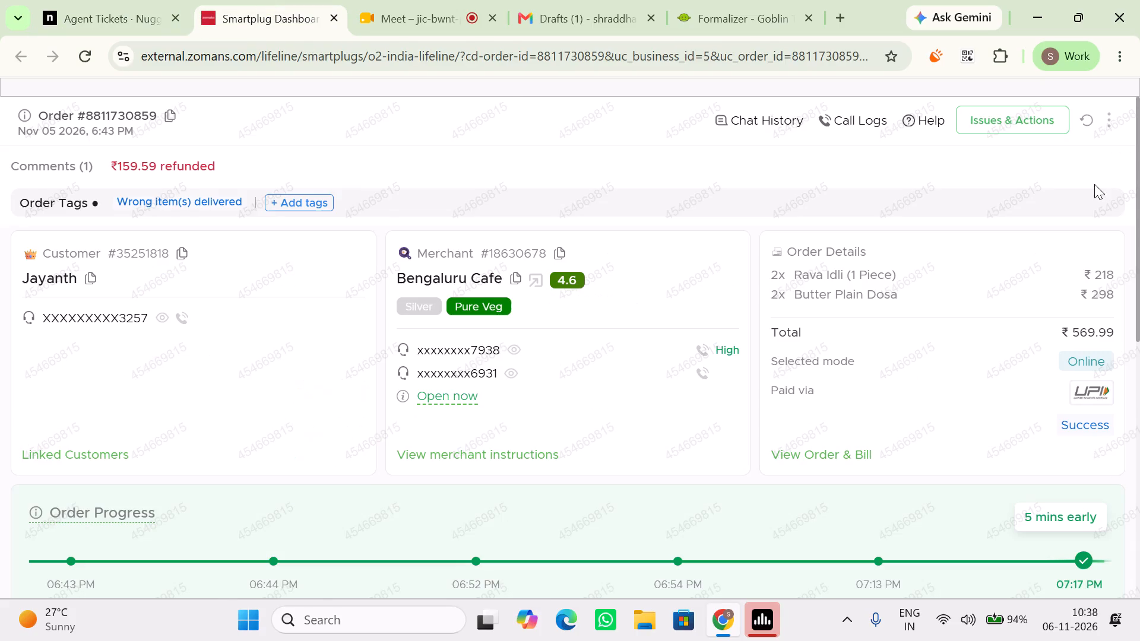
pyautogui.scroll(1, 650, 275)
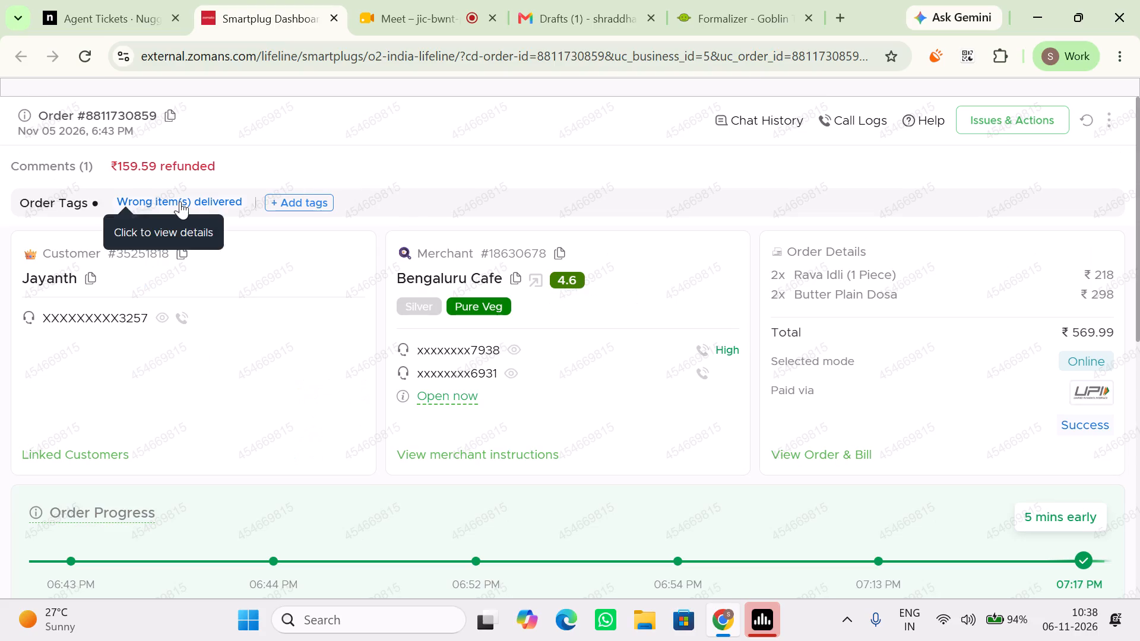
pyautogui.click(742, 112)
pyautogui.click(109, 0)
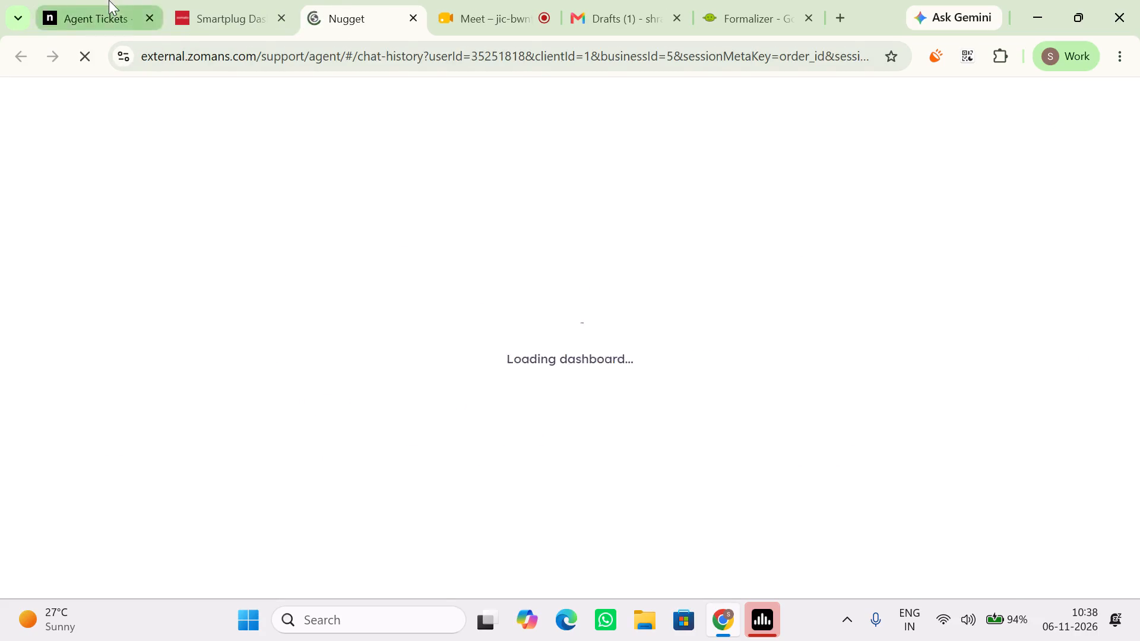
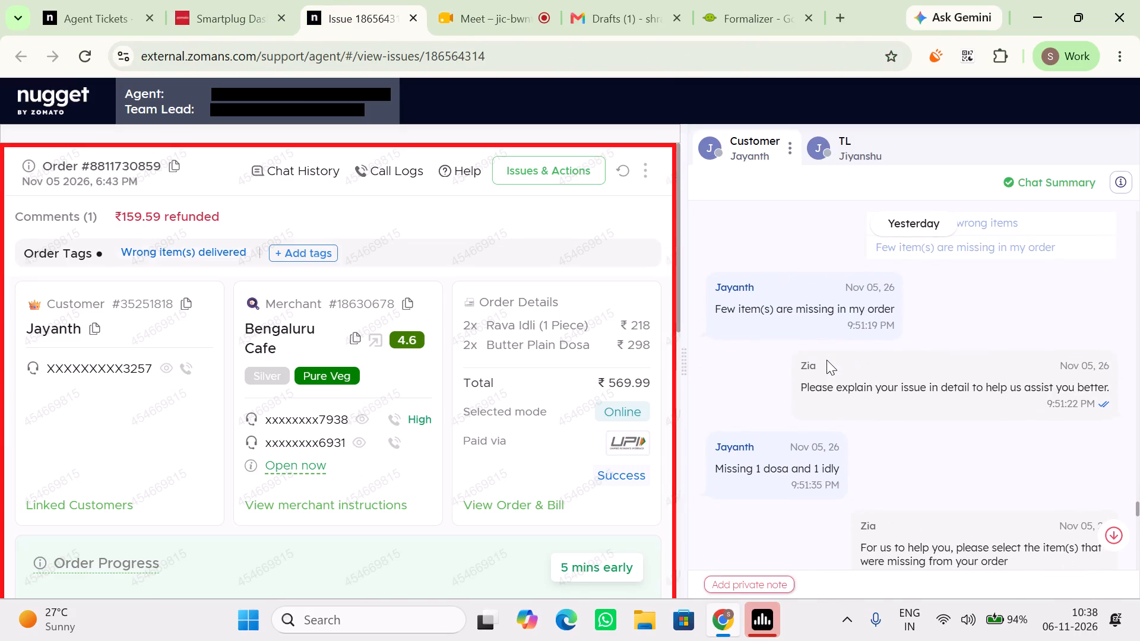
pyautogui.scroll(3, 826, 360)
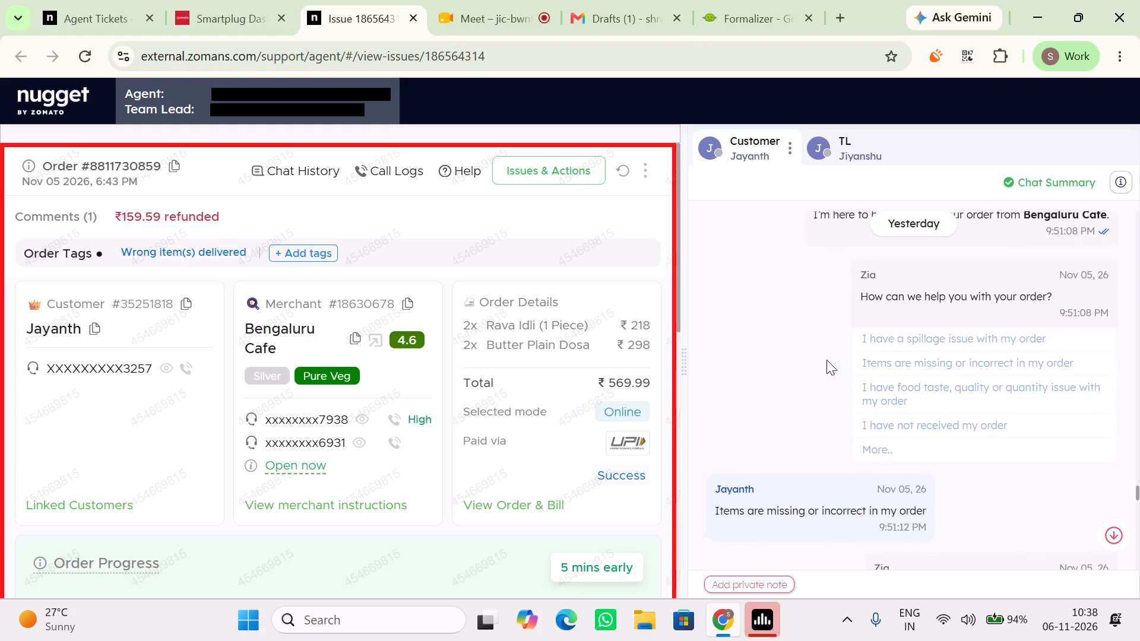
pyautogui.scroll(2, 826, 360)
pyautogui.scroll(-1, 826, 360)
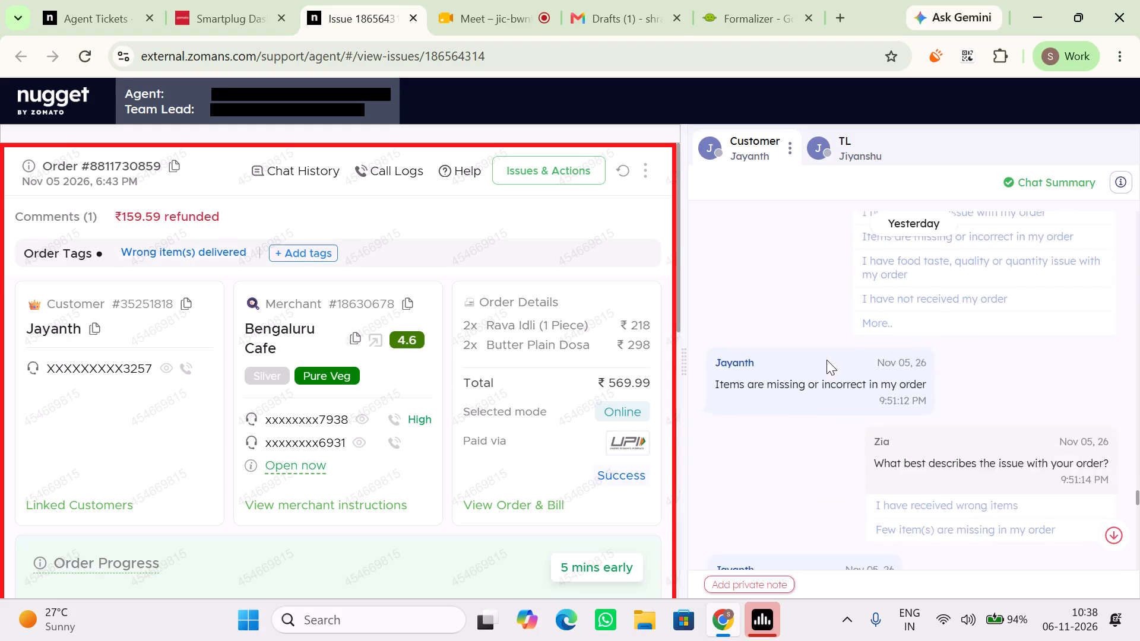
pyautogui.scroll(-3, 826, 360)
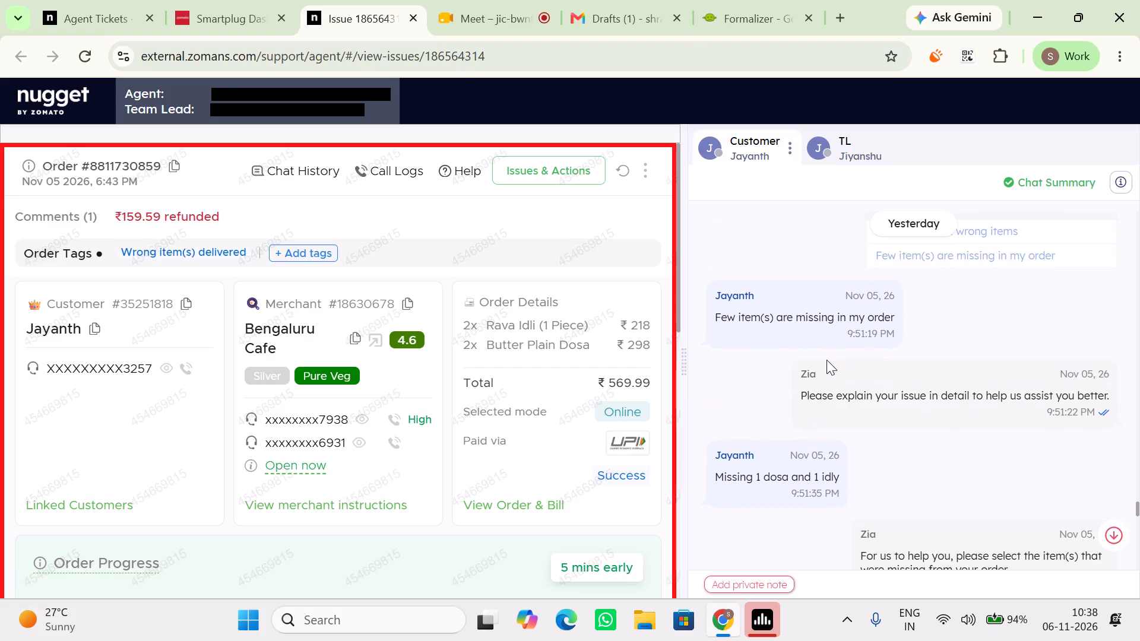
pyautogui.scroll(-5, 826, 360)
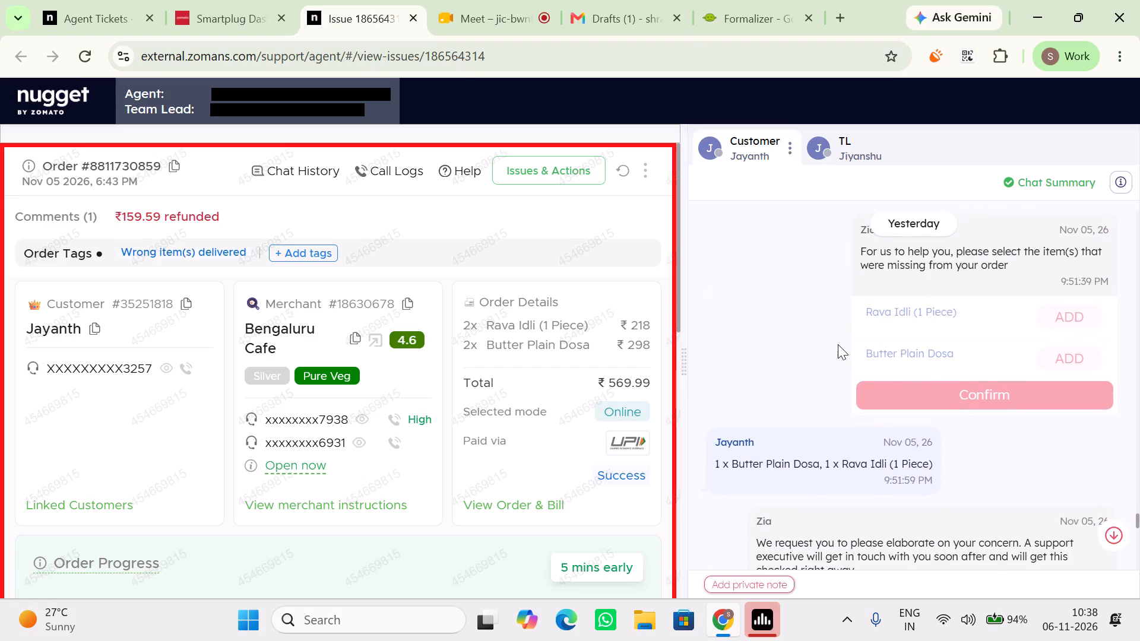
pyautogui.scroll(-10, 838, 344)
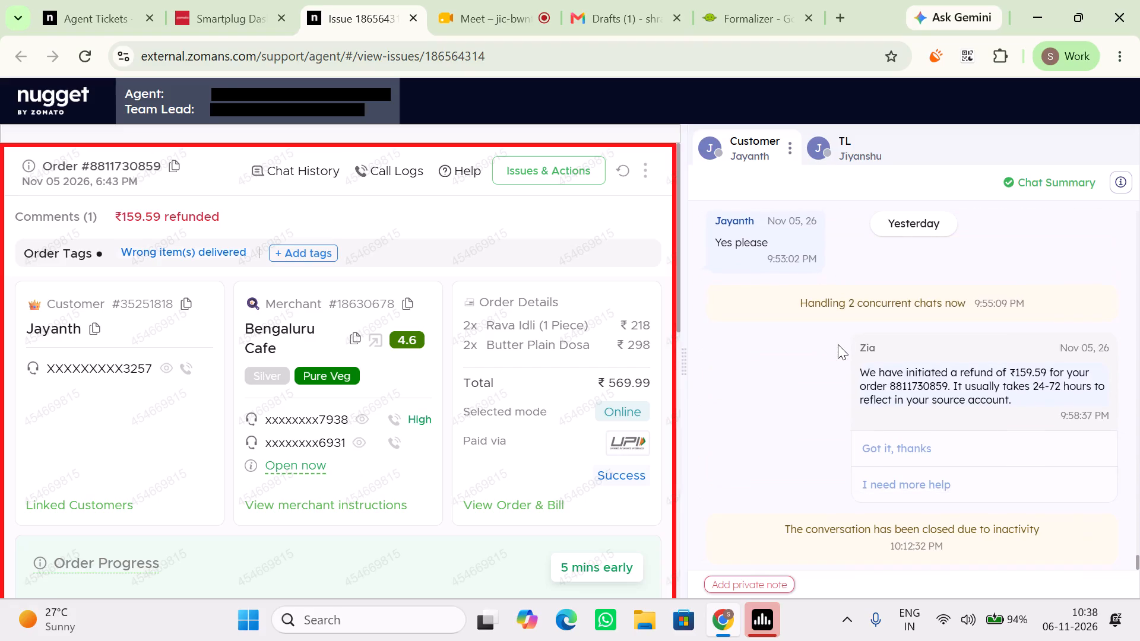
pyautogui.scroll(8, 838, 344)
pyautogui.scroll(-11, 839, 344)
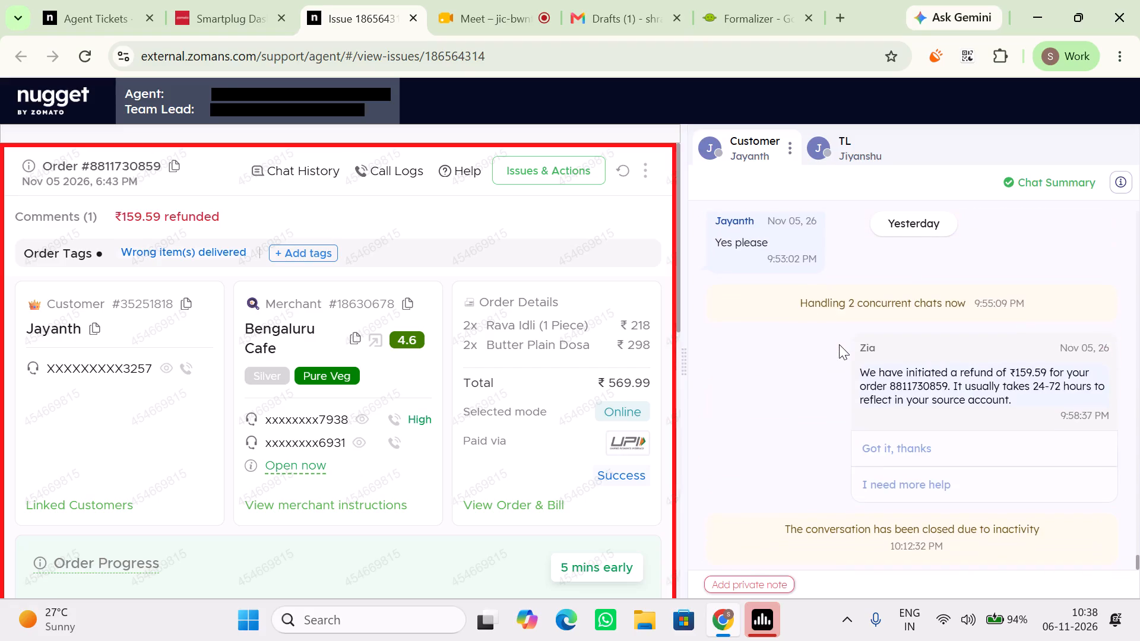
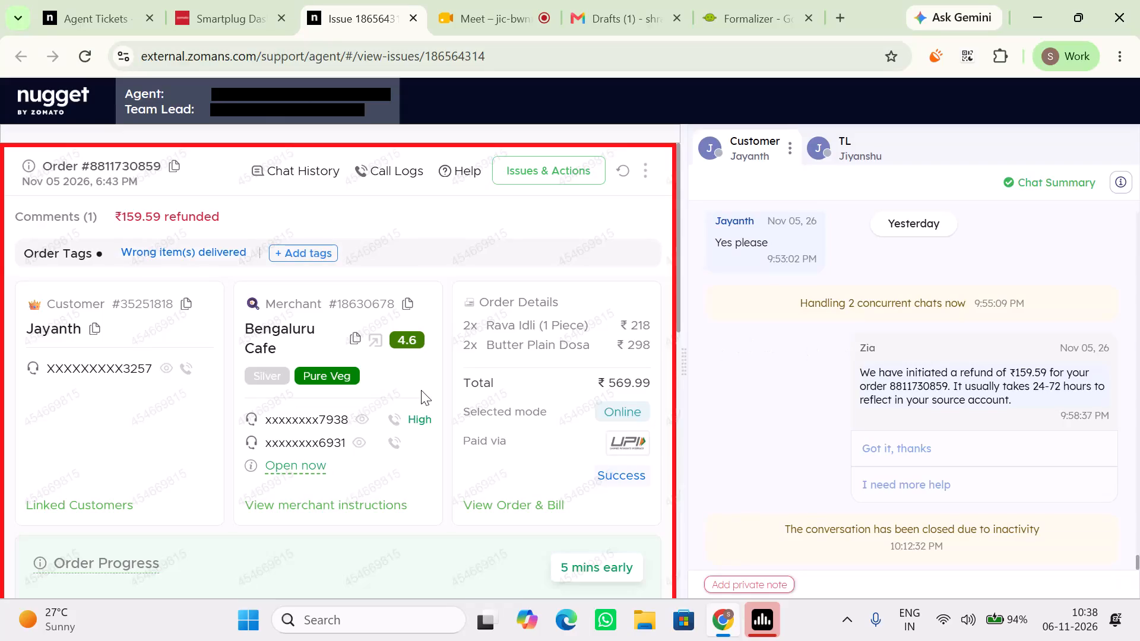
# Request a callback call to the merchant Bengaluru Cafe on the number ending 7938 and proceed with the call anyway.
pyautogui.click(394, 420)
pyautogui.click(629, 457)
pyautogui.click(629, 457)
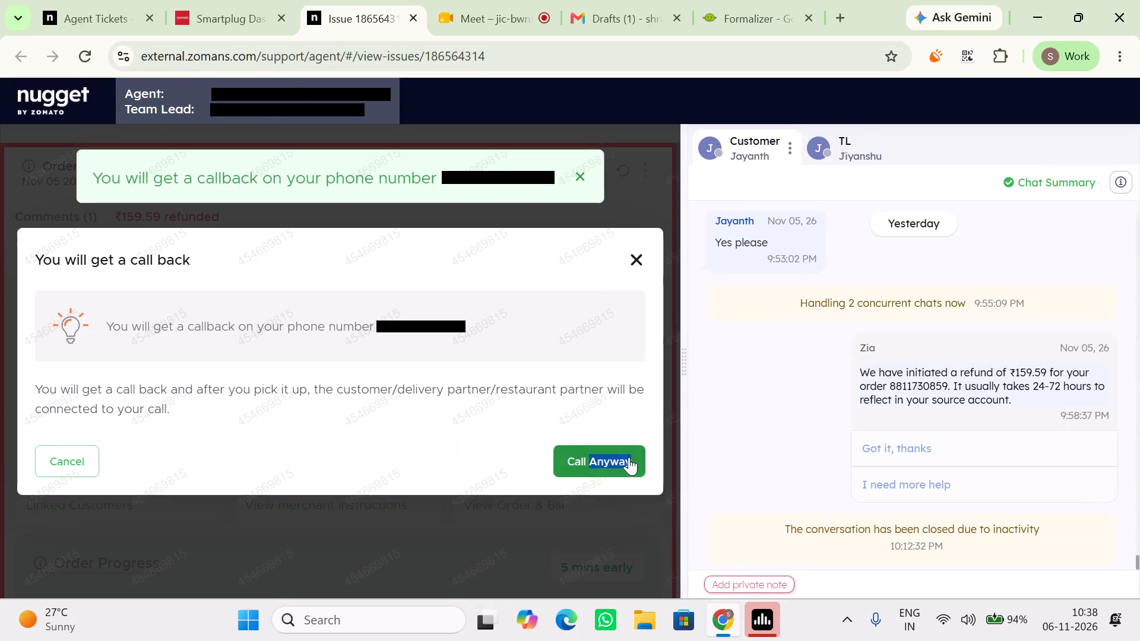
pyautogui.moveTo(629, 457); pyautogui.dragTo(281, 50)
pyautogui.click(238, 0)
pyautogui.click(75, 0)
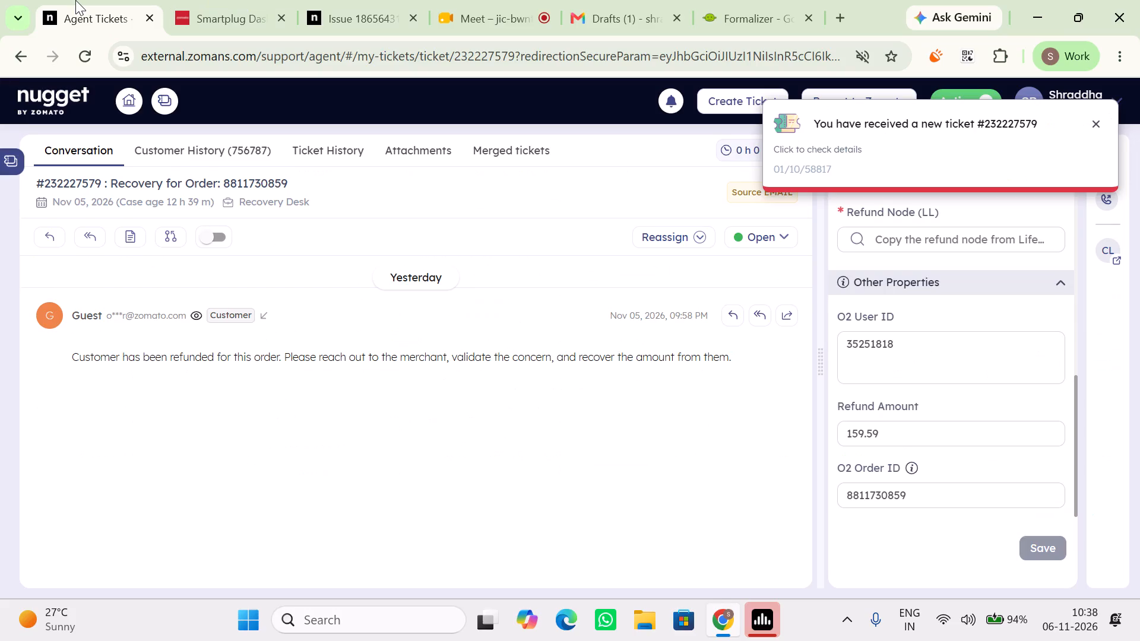
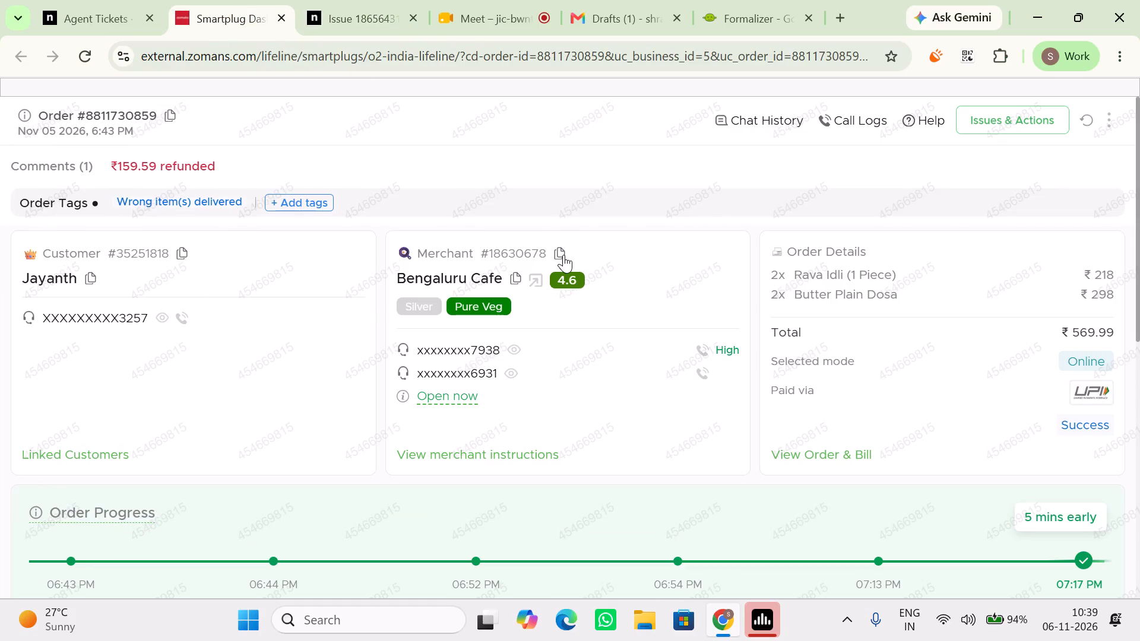
pyautogui.click(563, 255)
pyautogui.click(80, 0)
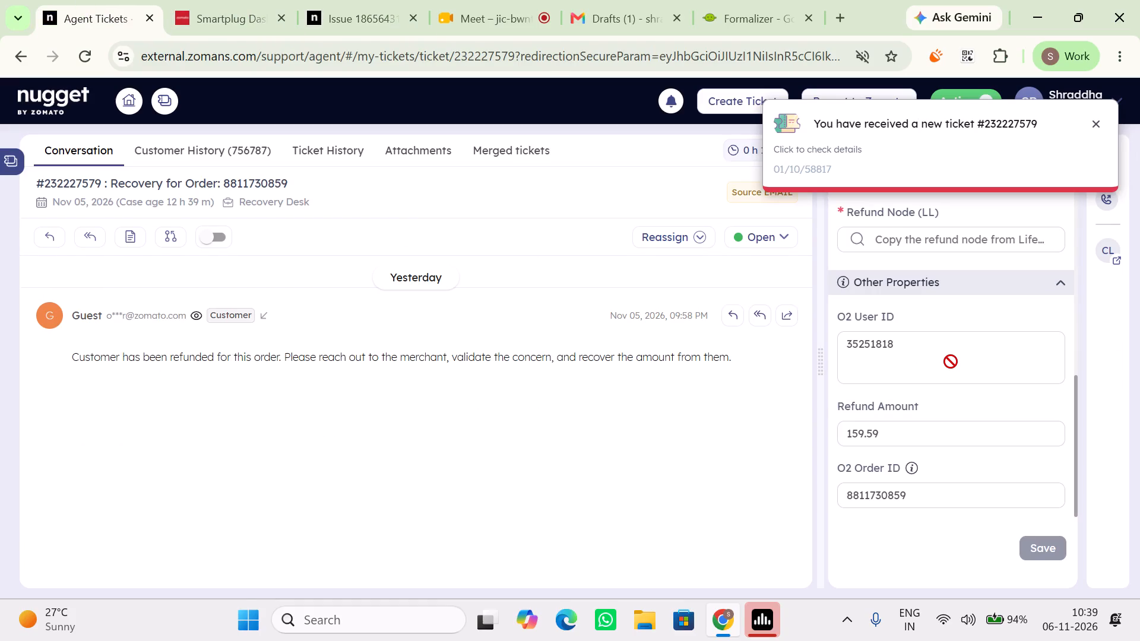
pyautogui.scroll(-1, 951, 361)
pyautogui.scroll(1, 951, 361)
pyautogui.scroll(-3, 951, 361)
pyautogui.scroll(2, 951, 361)
pyautogui.moveTo(951, 361); pyautogui.dragTo(913, 350)
pyautogui.scroll(2, 913, 350)
pyautogui.click(875, 429)
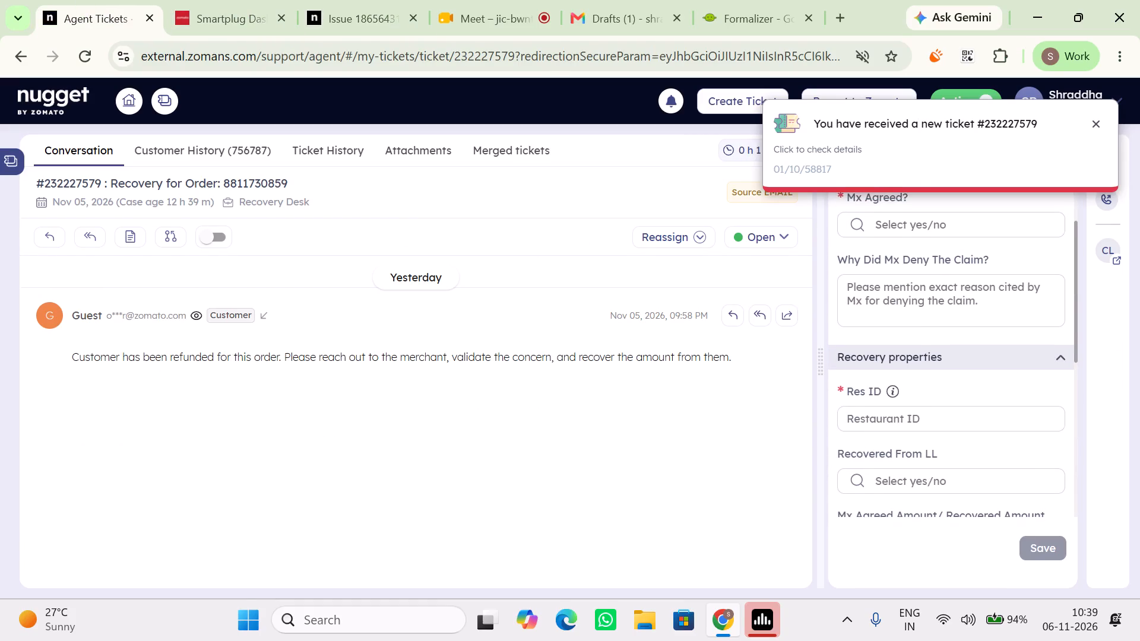
pyautogui.hotkey('ctrl', 'v')
pyautogui.scroll(7, 956, 383)
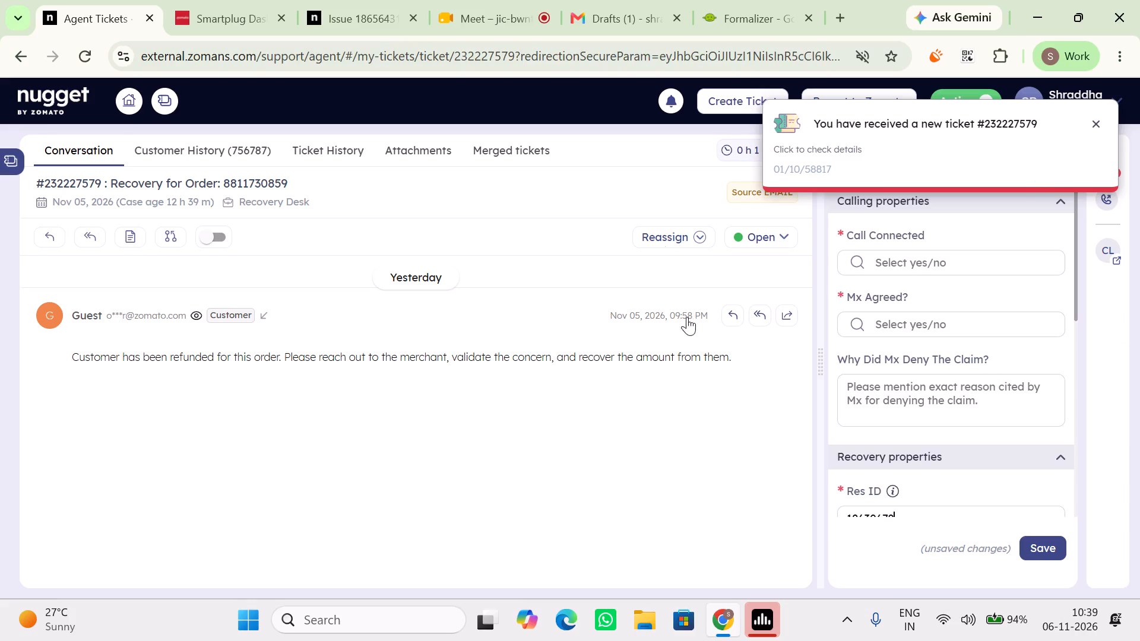
pyautogui.click(264, 5)
pyautogui.click(845, 117)
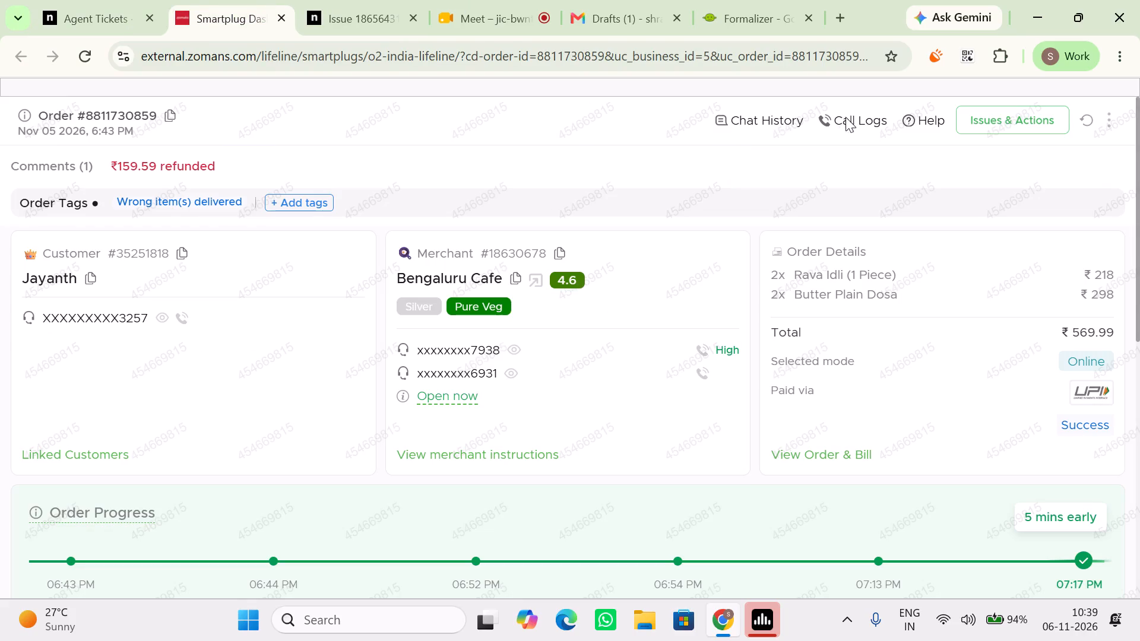
pyautogui.scroll(4, 783, 405)
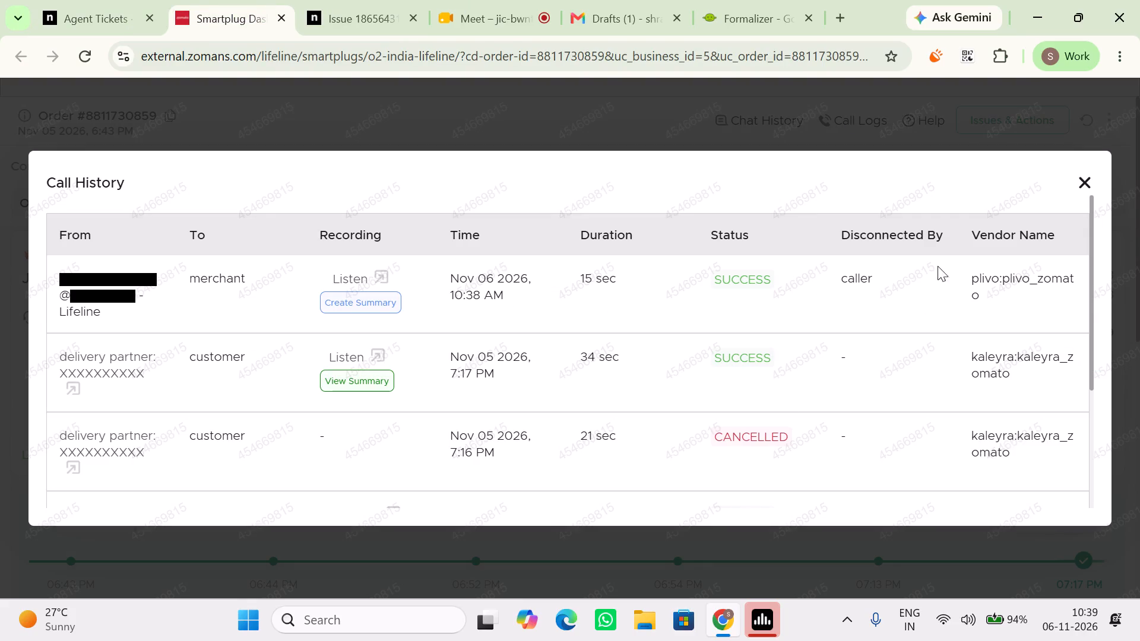
pyautogui.click(1078, 192)
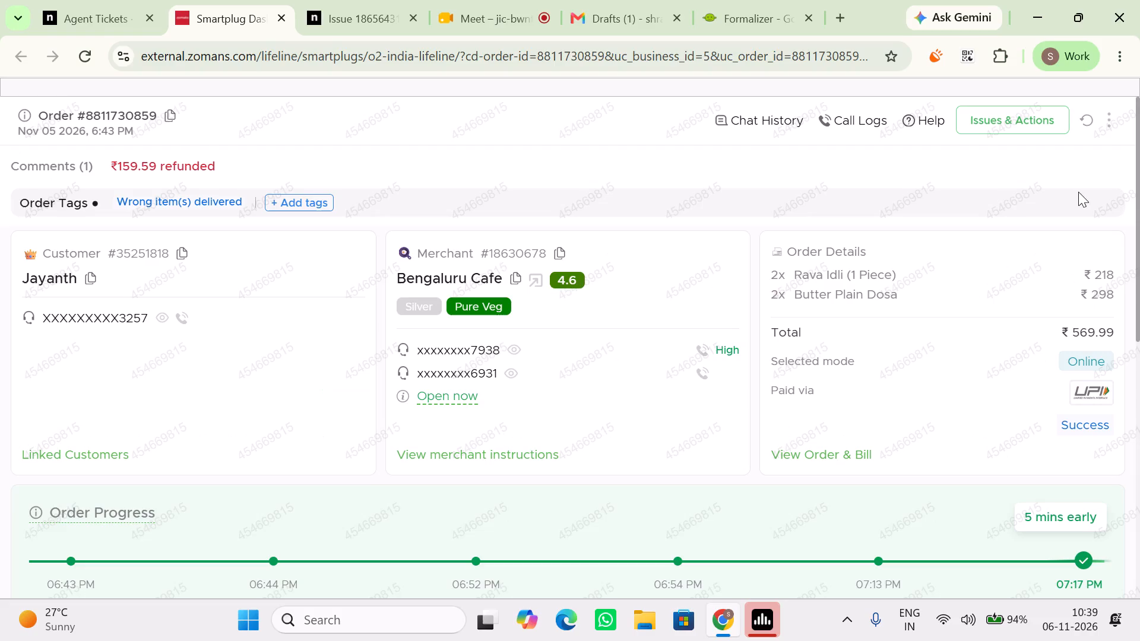
# Request a callback call to Bengaluru Cafe on the merchant's second listed number and proceed with the call anyway.
pyautogui.click(700, 369)
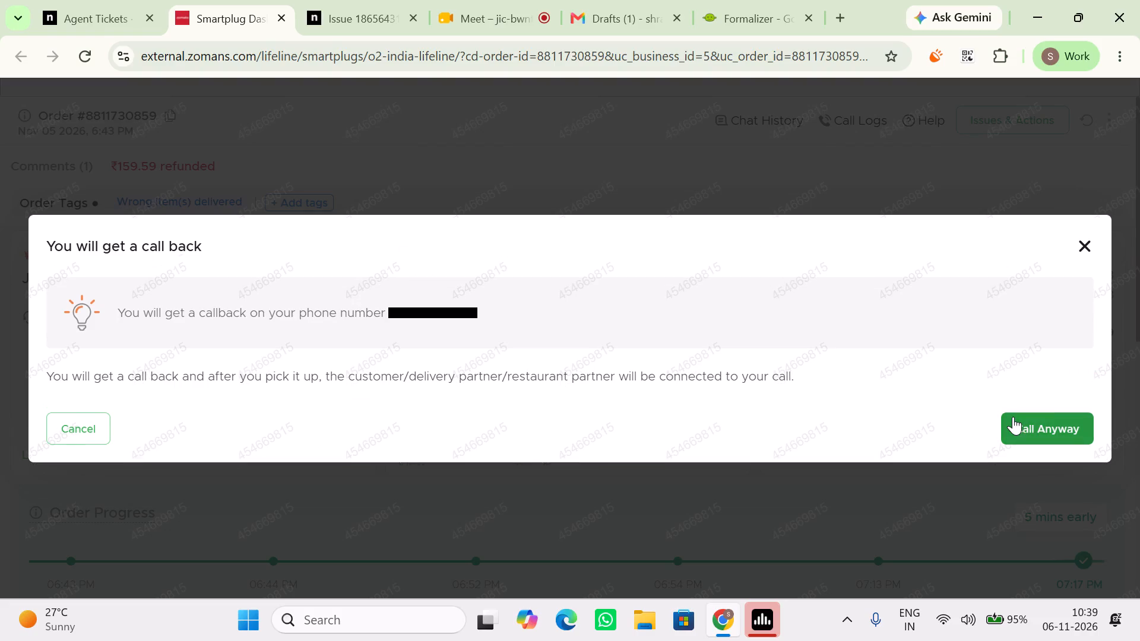
pyautogui.click(1013, 417)
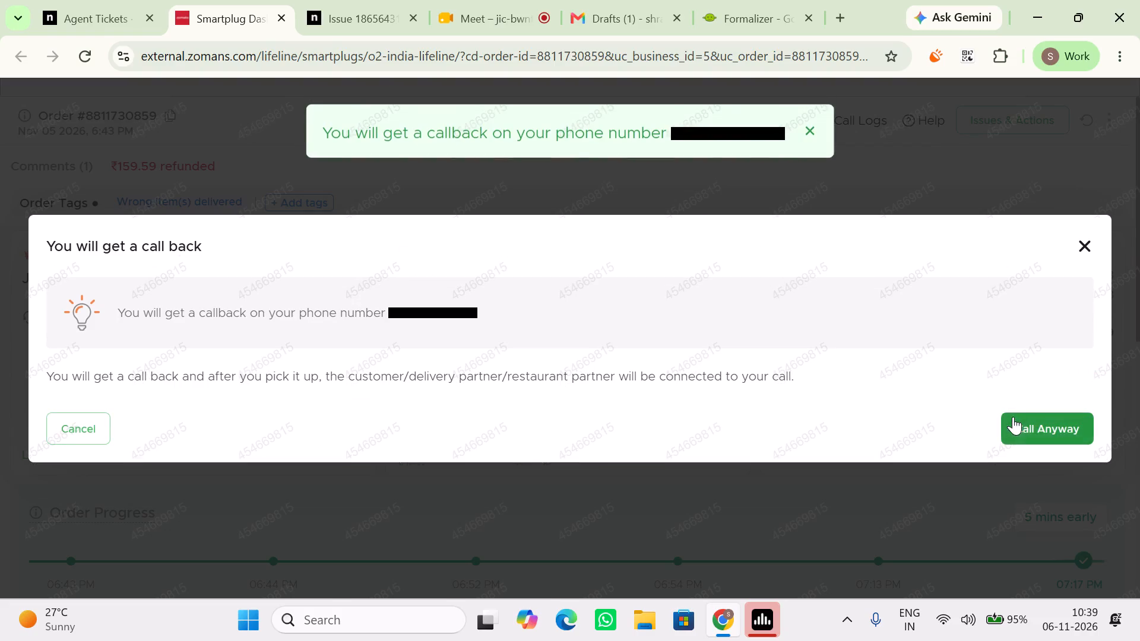
pyautogui.click(1013, 417)
pyautogui.moveTo(1059, 322); pyautogui.dragTo(806, 311)
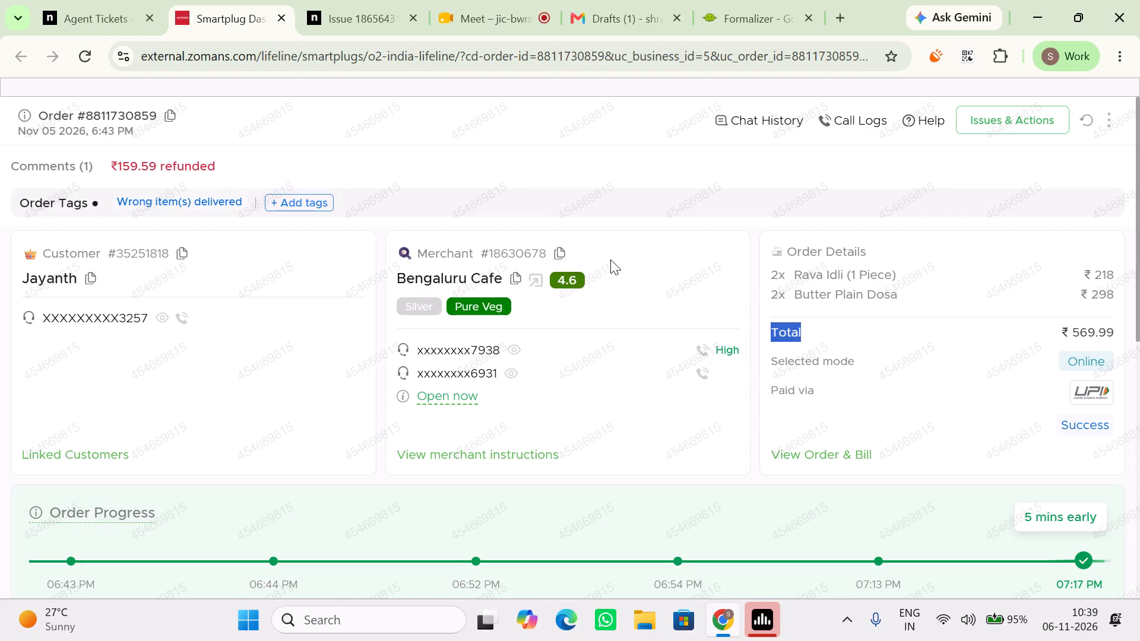
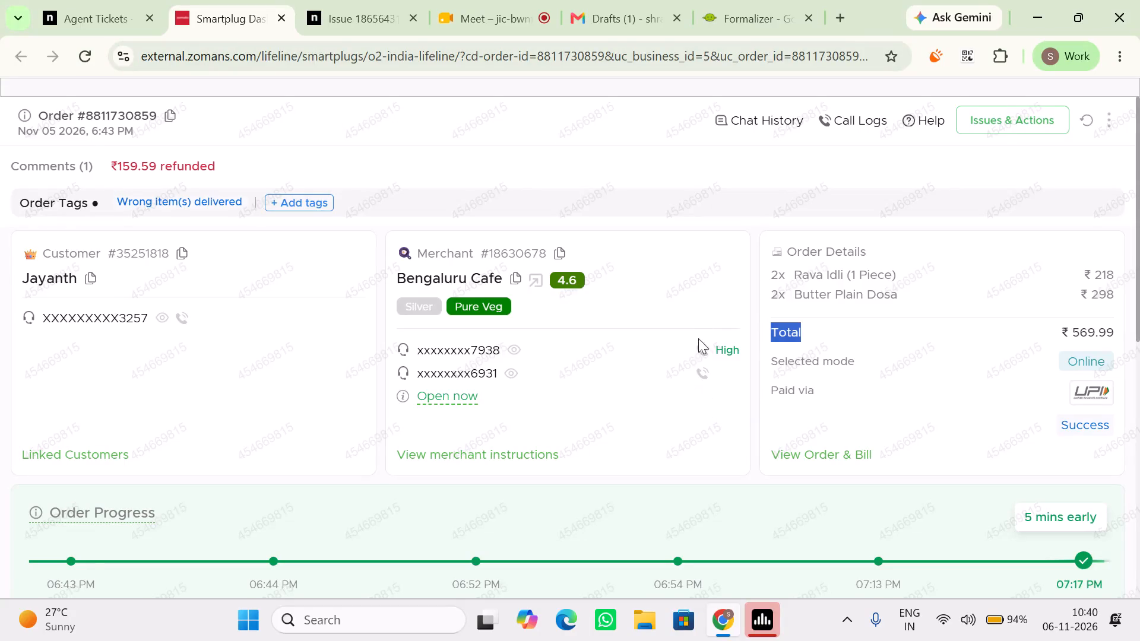
# Request a callback call to Bengaluru Cafe on the merchant's first listed number and proceed with the call anyway.
pyautogui.click(699, 350)
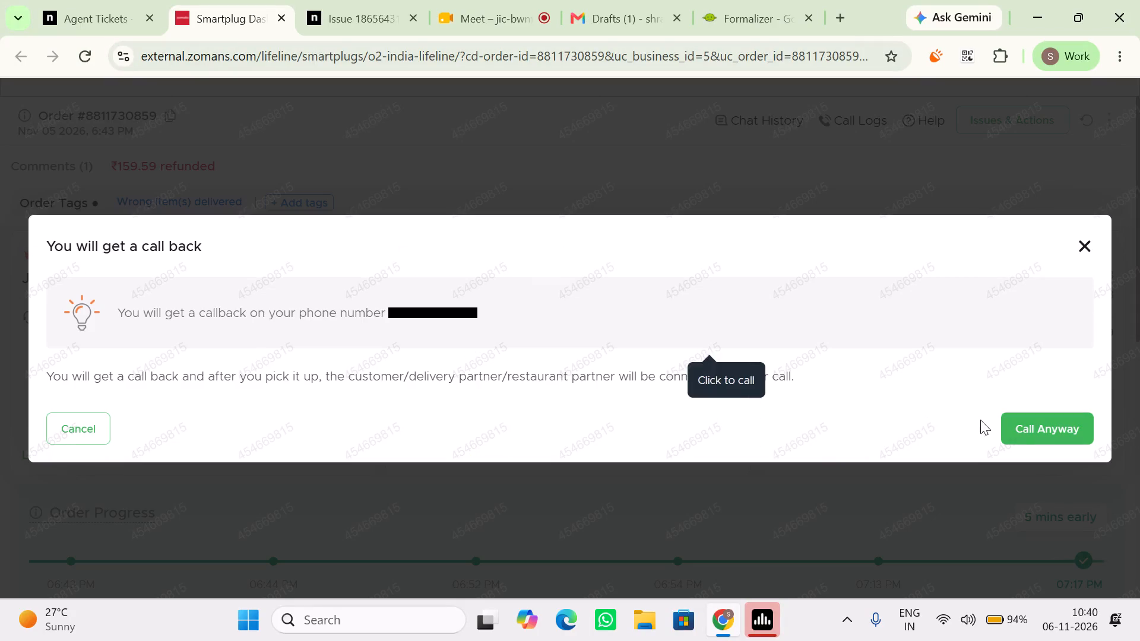
pyautogui.click(1035, 427)
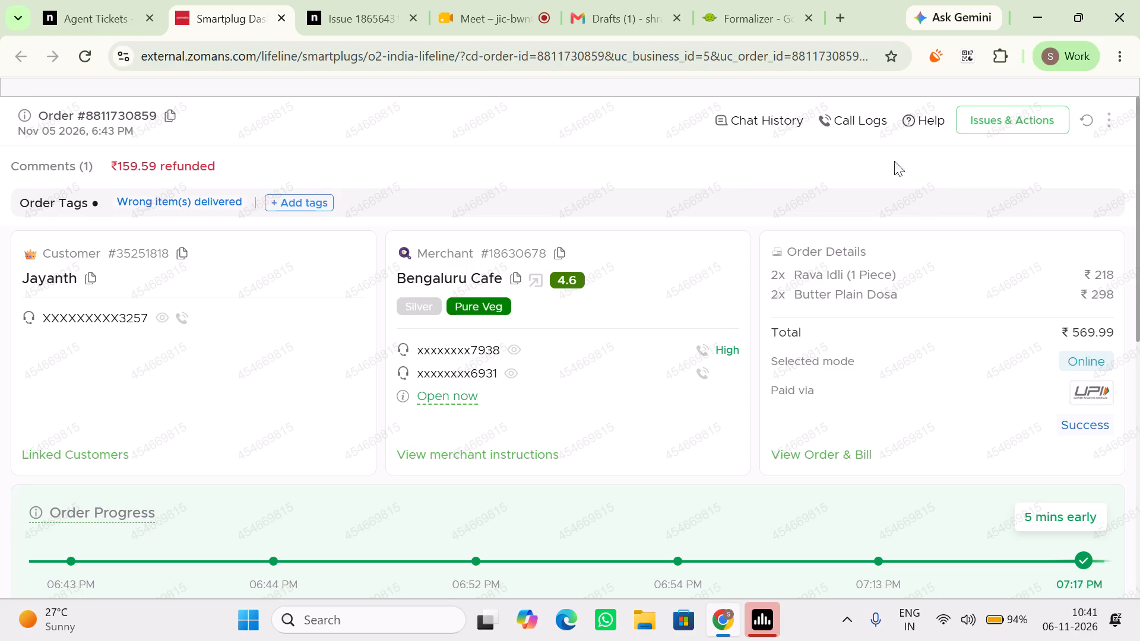
pyautogui.click(853, 123)
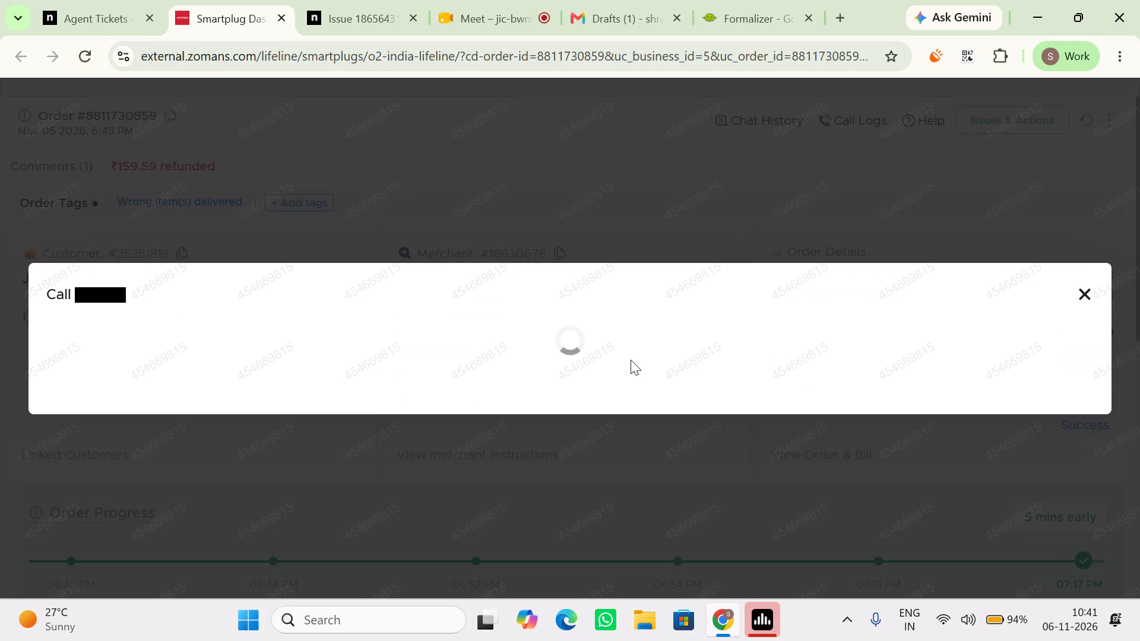
pyautogui.scroll(1, 631, 360)
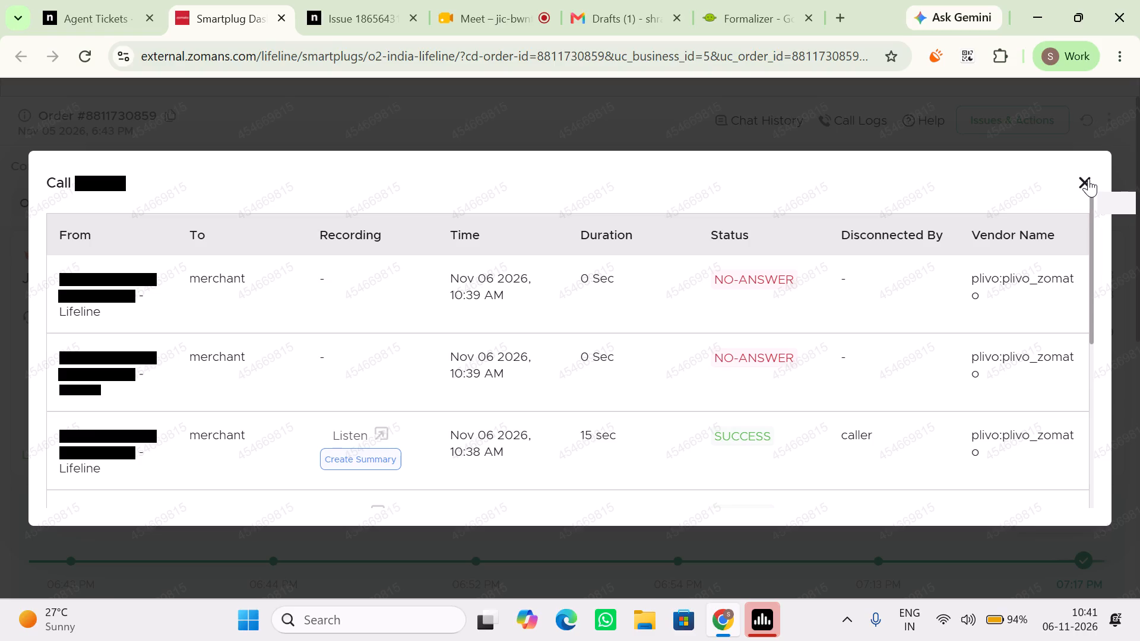
pyautogui.hscroll(1, 631, 434)
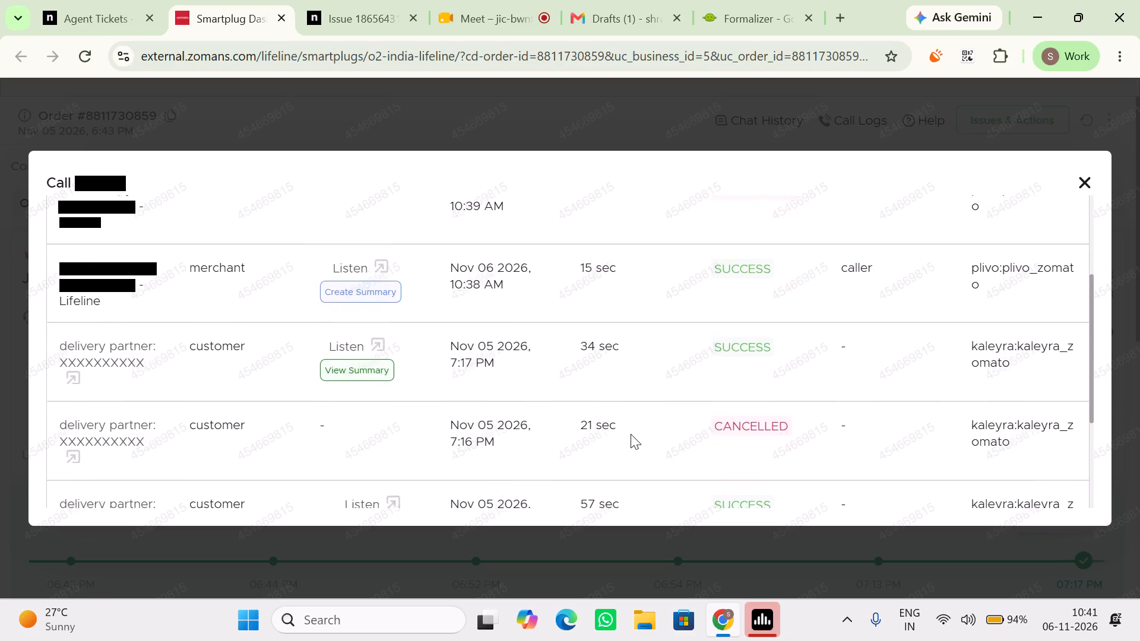
pyautogui.hscroll(1, 631, 434)
pyautogui.click(1093, 186)
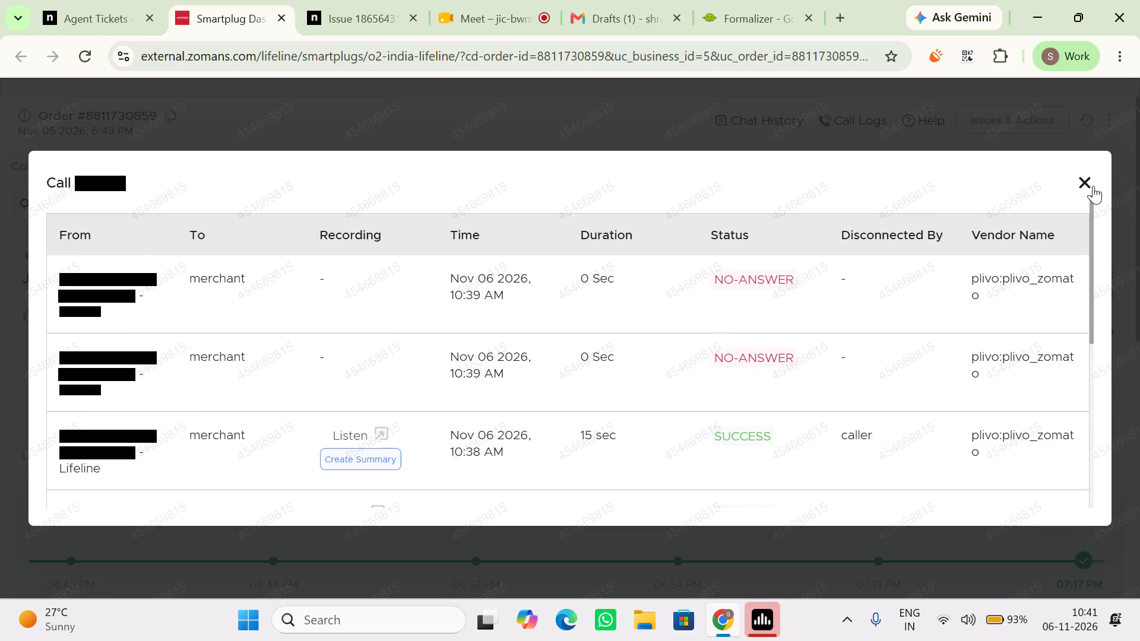
pyautogui.click(845, 125)
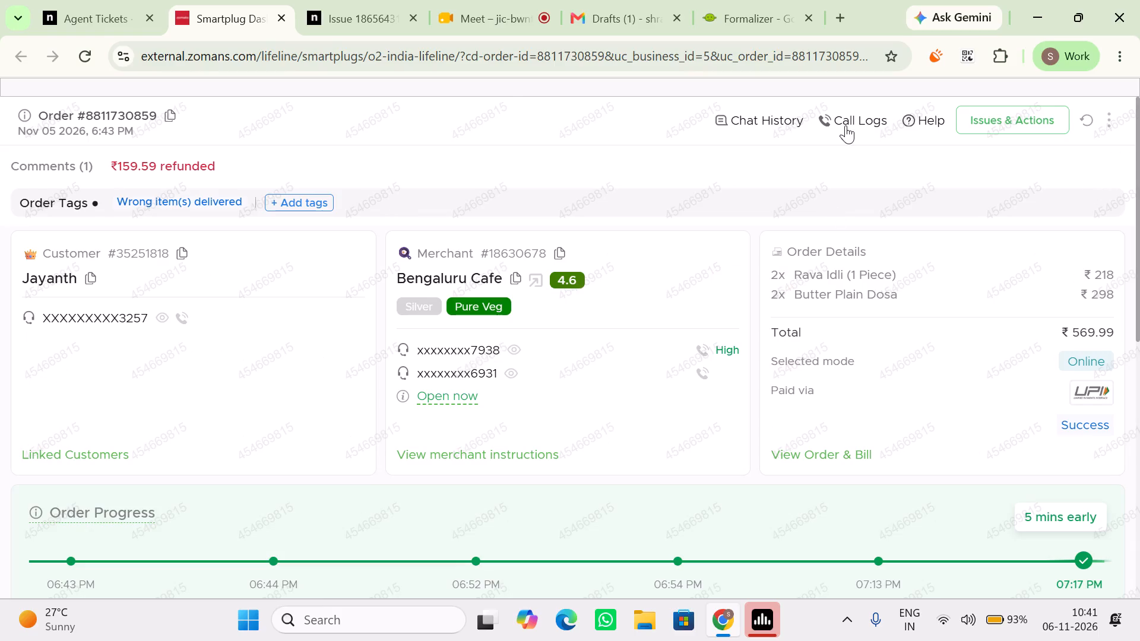
pyautogui.scroll(-1, 682, 364)
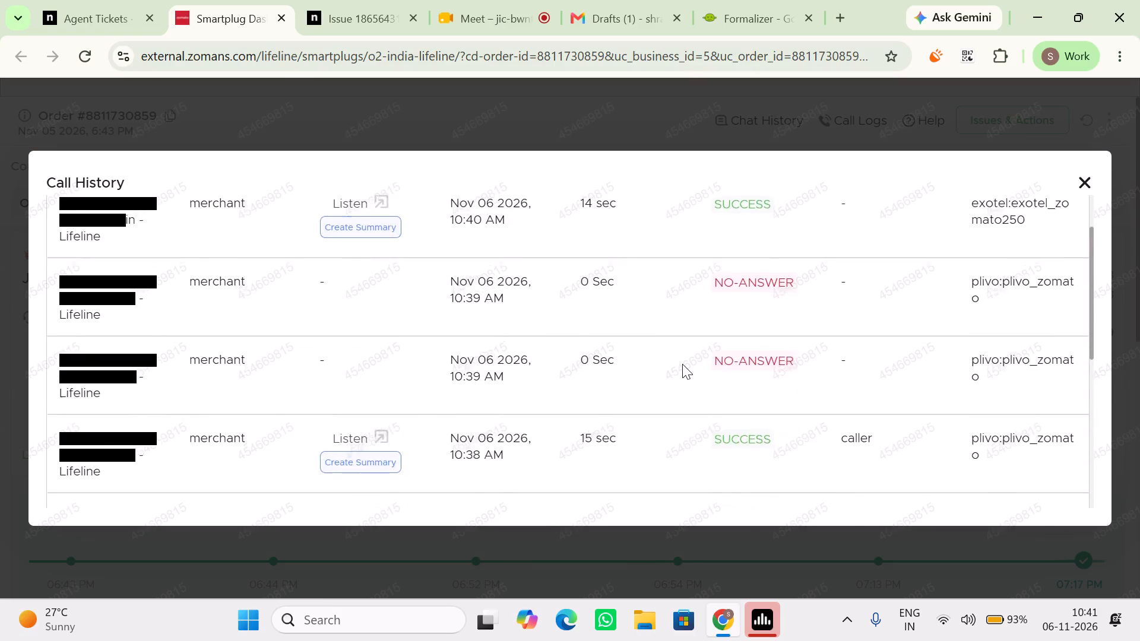
pyautogui.scroll(-1, 682, 364)
pyautogui.scroll(1, 683, 447)
pyautogui.scroll(-1, 799, 404)
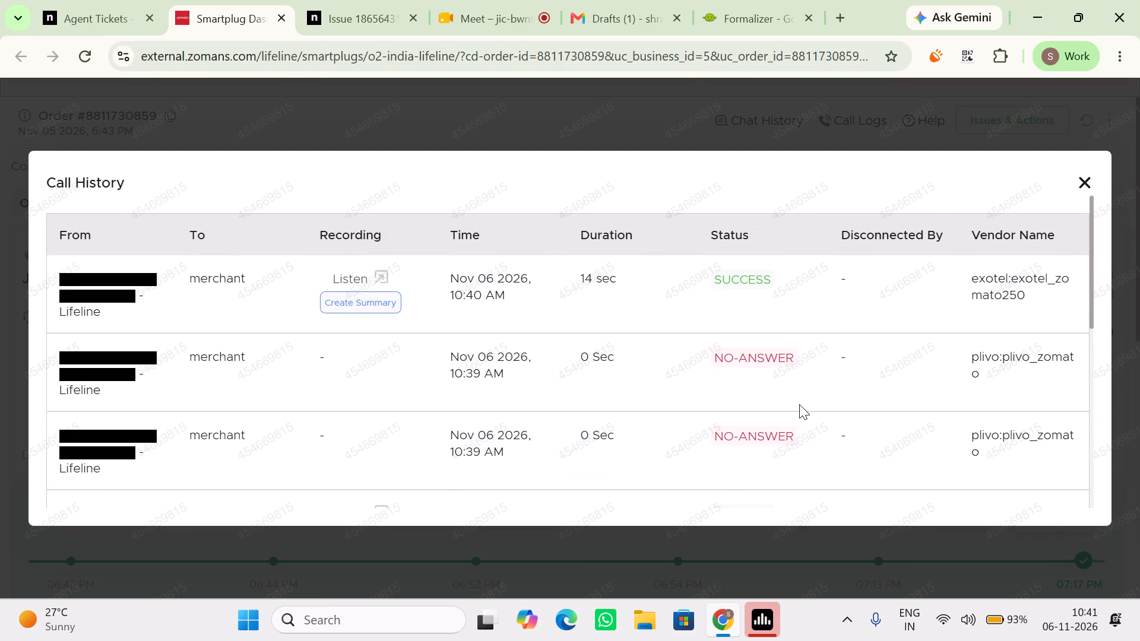
pyautogui.scroll(-1, 799, 404)
pyautogui.scroll(3, 836, 379)
pyautogui.click(1085, 187)
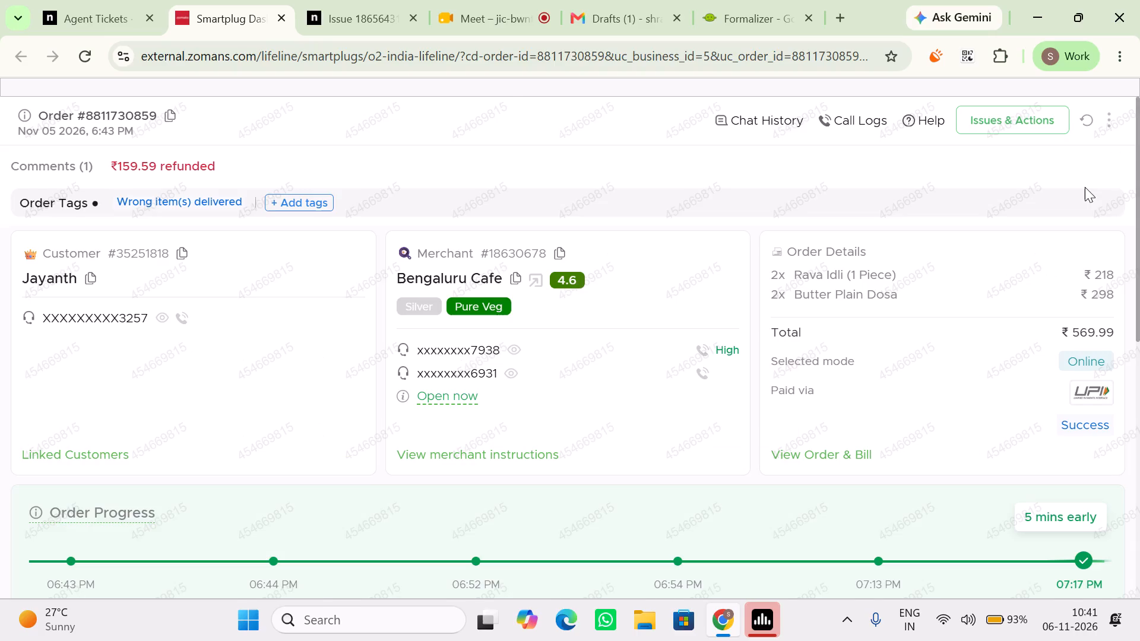
# Request another callback call to Bengaluru Cafe on the merchant's second listed number.
pyautogui.click(705, 369)
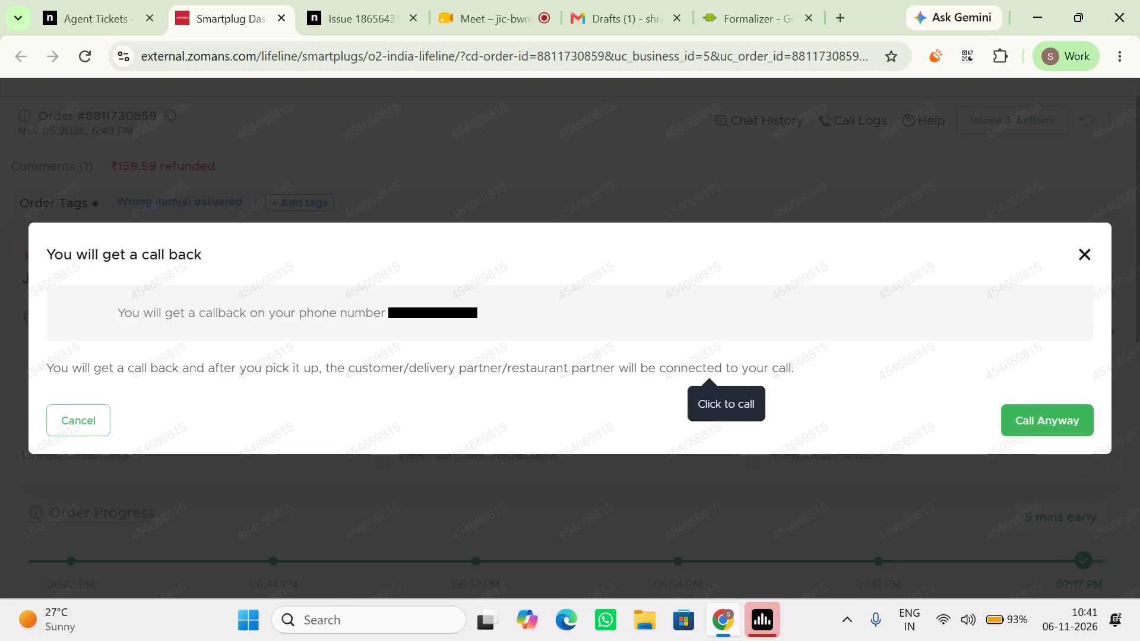
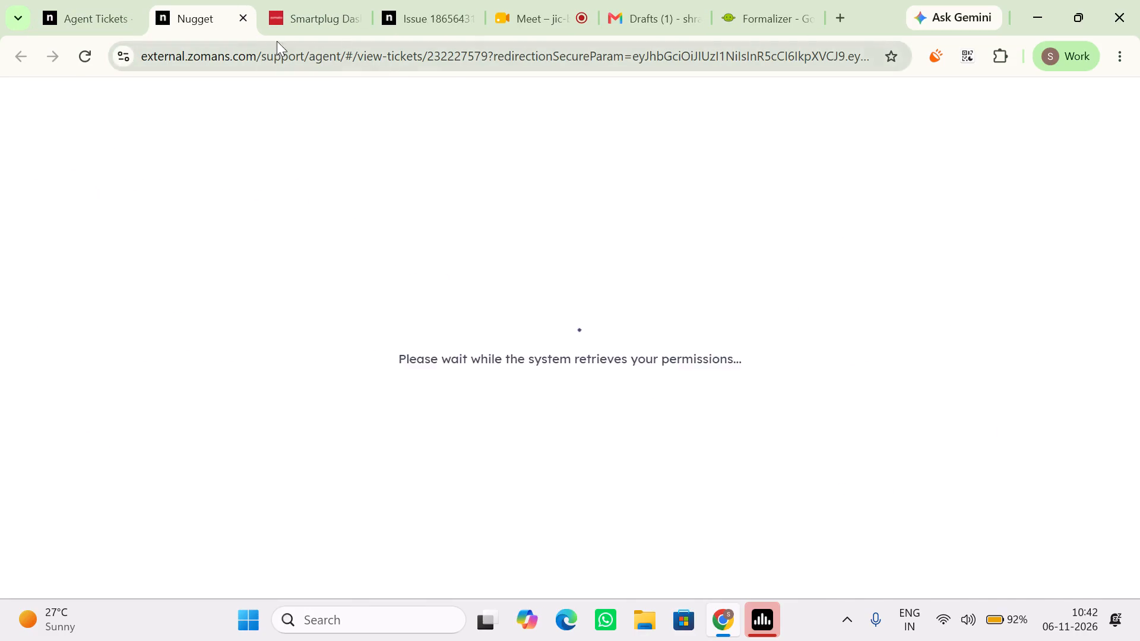
pyautogui.click(240, 20)
pyautogui.click(83, 0)
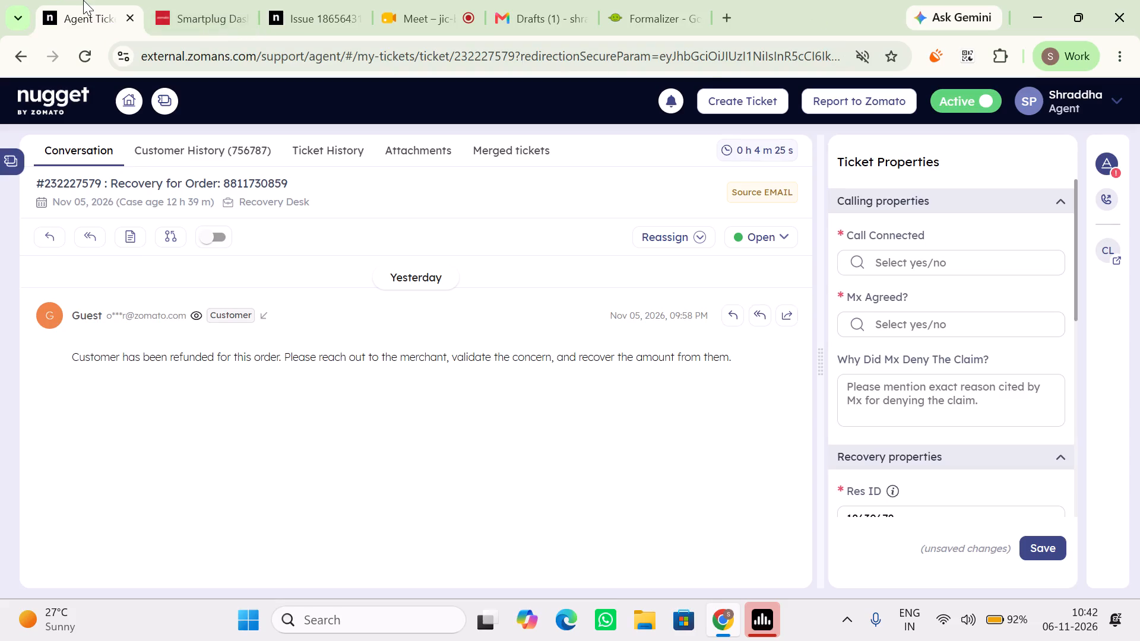
# Open the agent's productivity hours, check today's ticket, online and break figures, and close the page.
pyautogui.click(1100, 84)
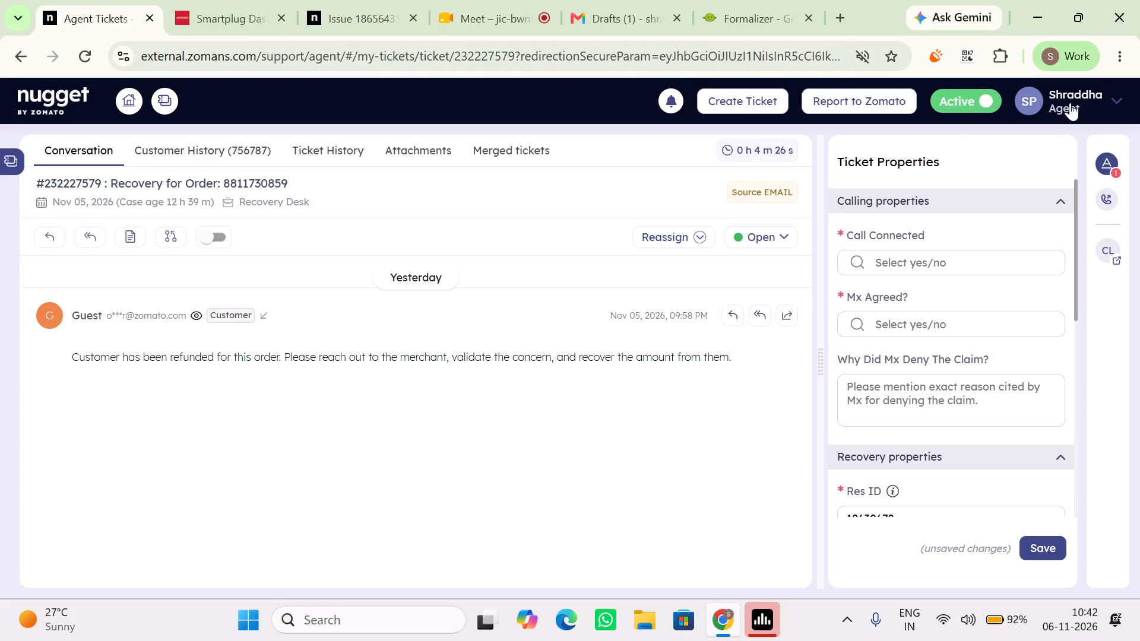
pyautogui.click(1062, 107)
pyautogui.click(908, 218)
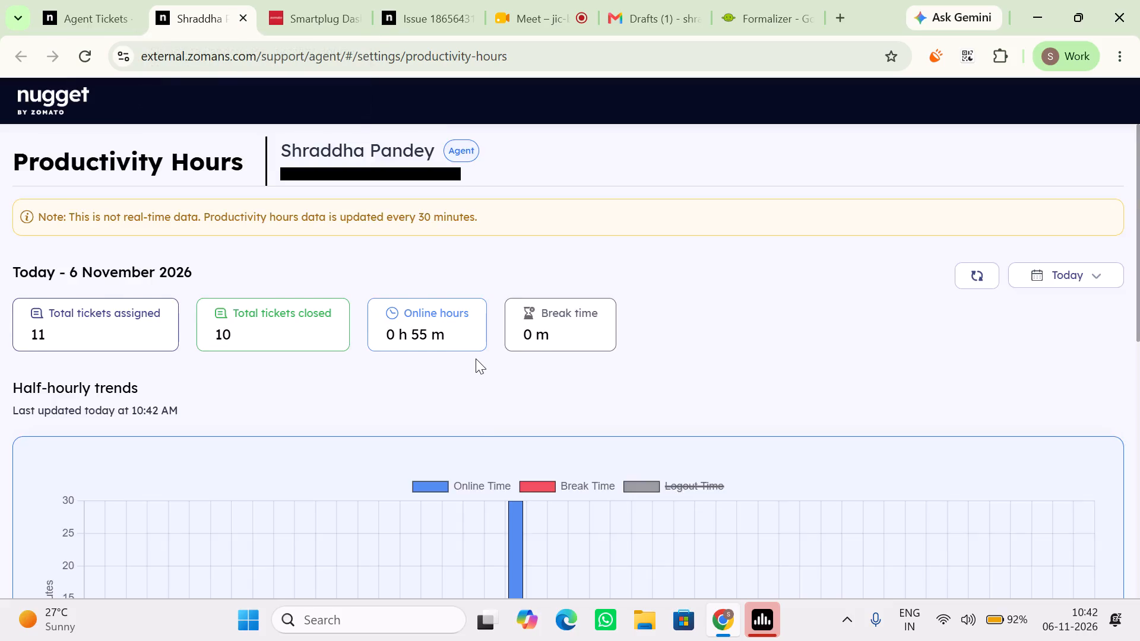
pyautogui.hscroll(1, 476, 358)
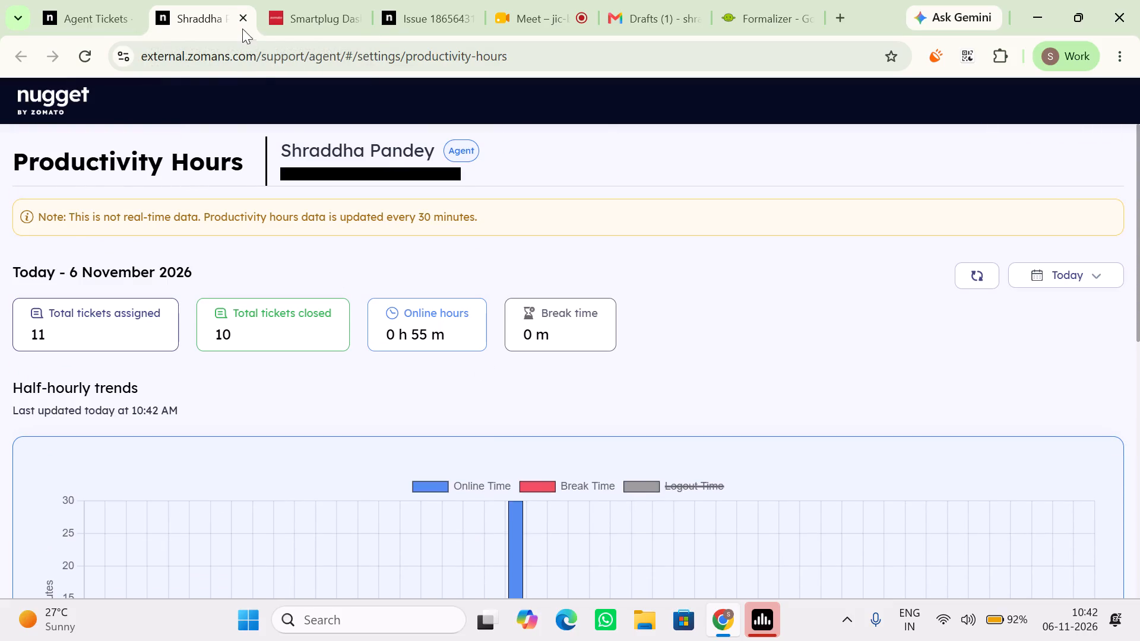
pyautogui.click(242, 18)
pyautogui.click(206, 0)
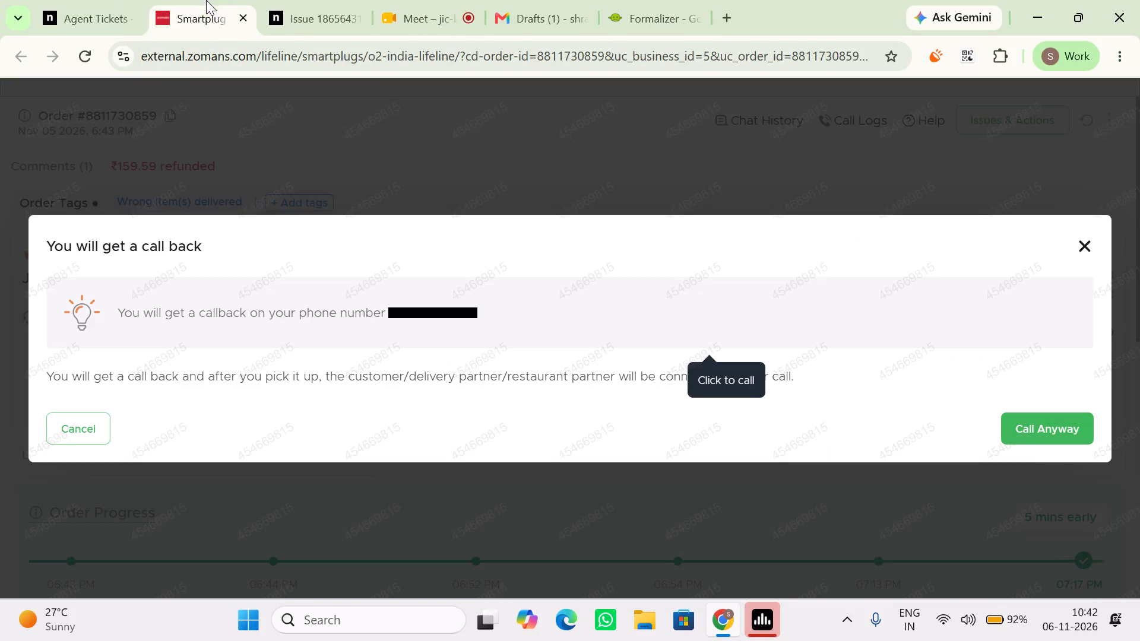
pyautogui.click(88, 0)
pyautogui.scroll(3, 881, 331)
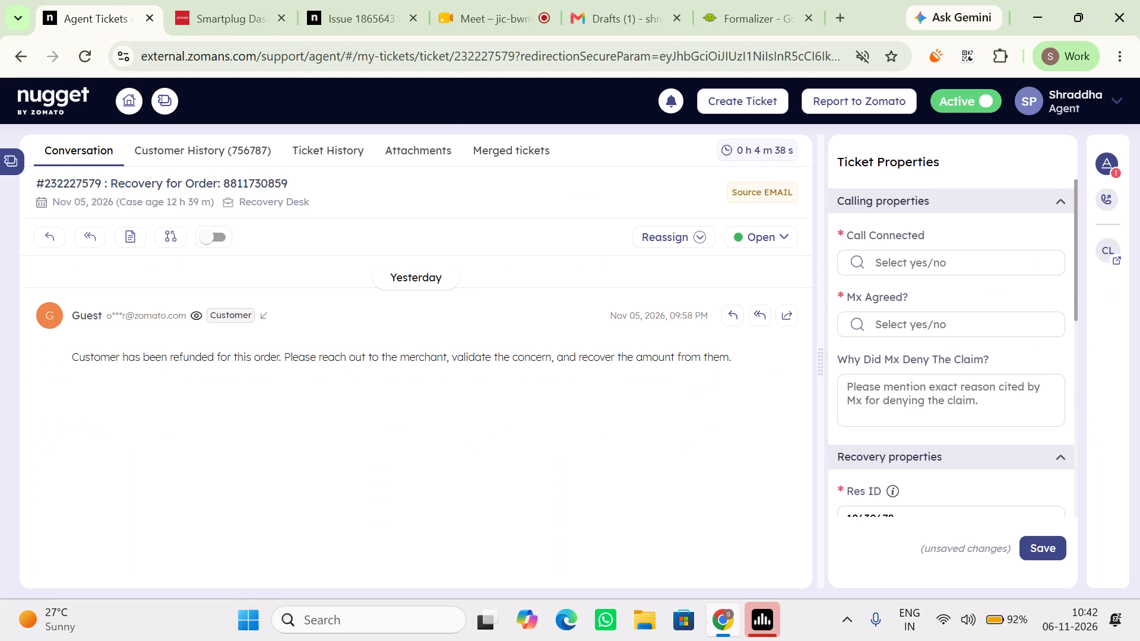
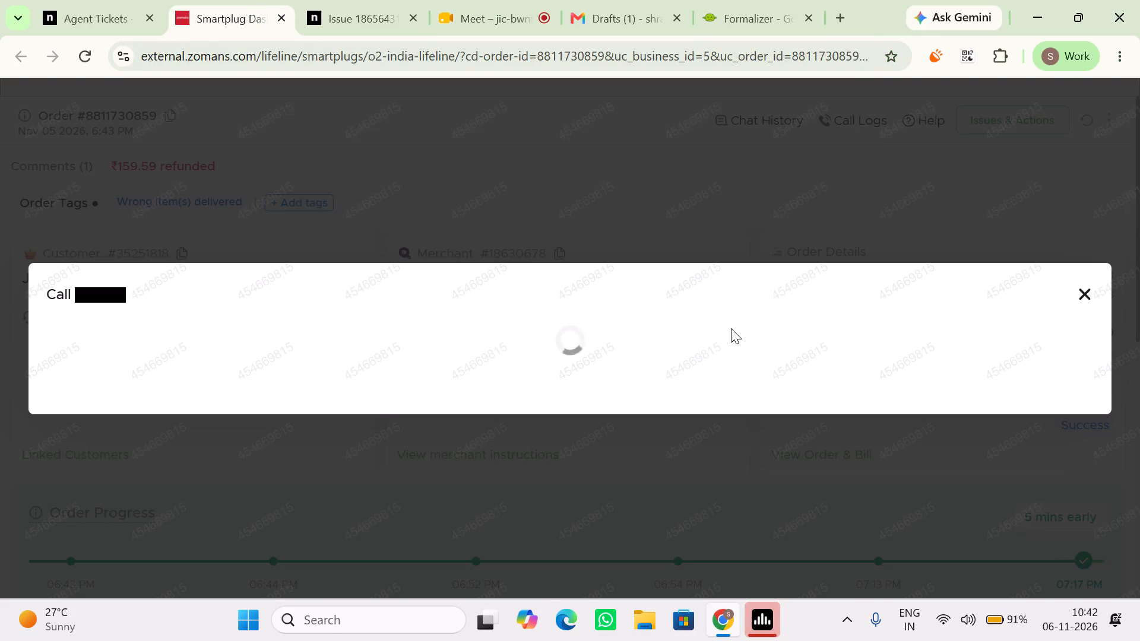
pyautogui.scroll(-1, 677, 353)
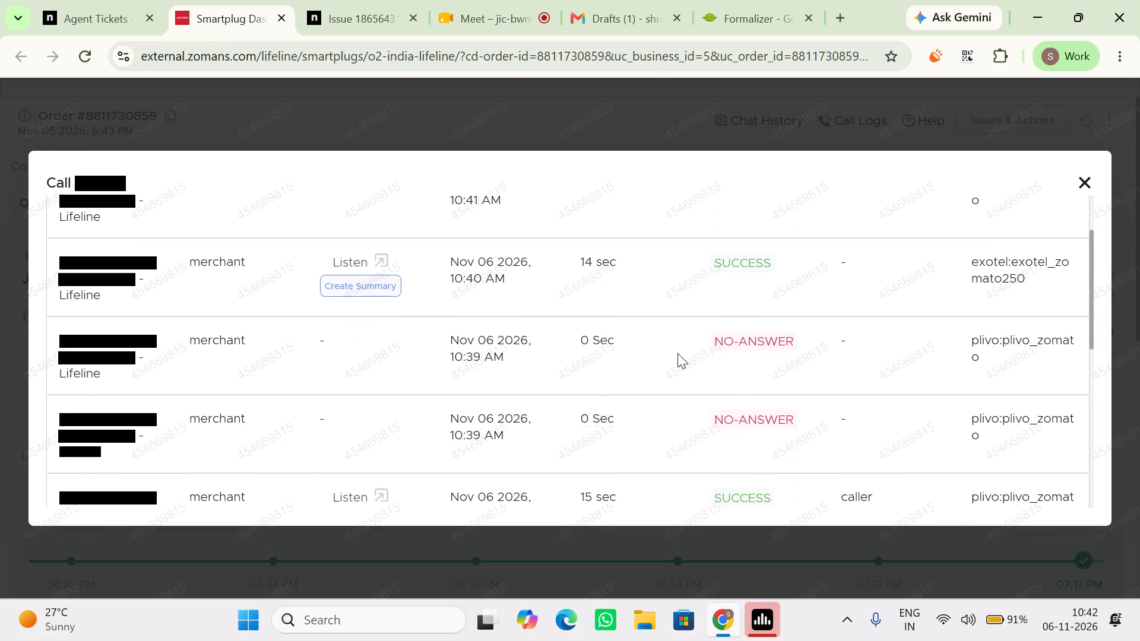
pyautogui.scroll(-2, 677, 353)
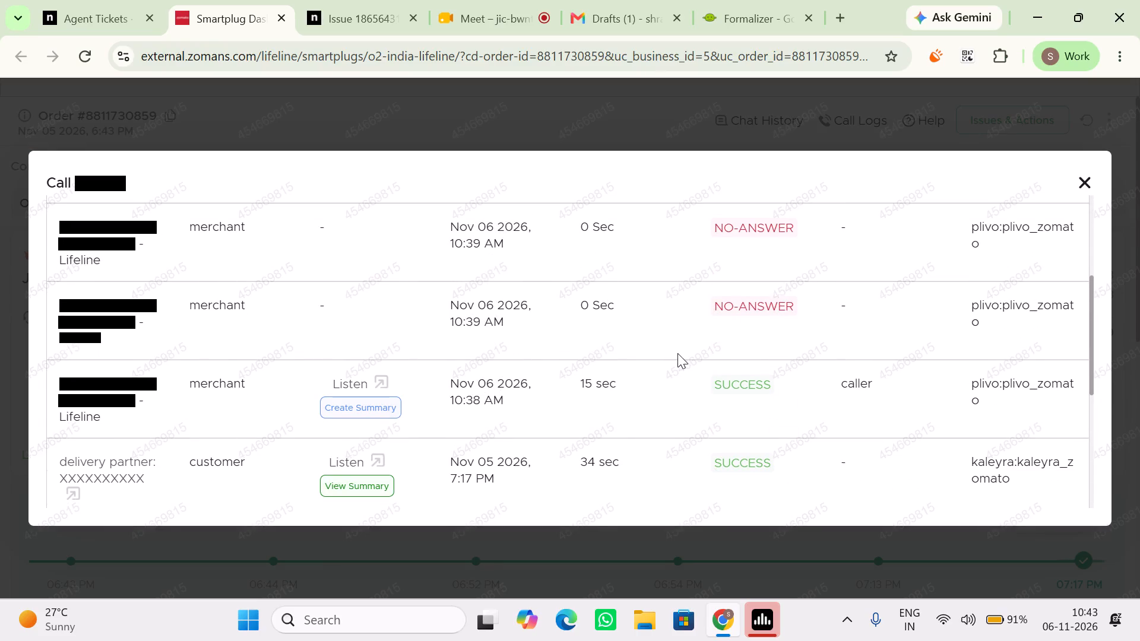
pyautogui.scroll(6, 677, 353)
pyautogui.scroll(-1, 677, 353)
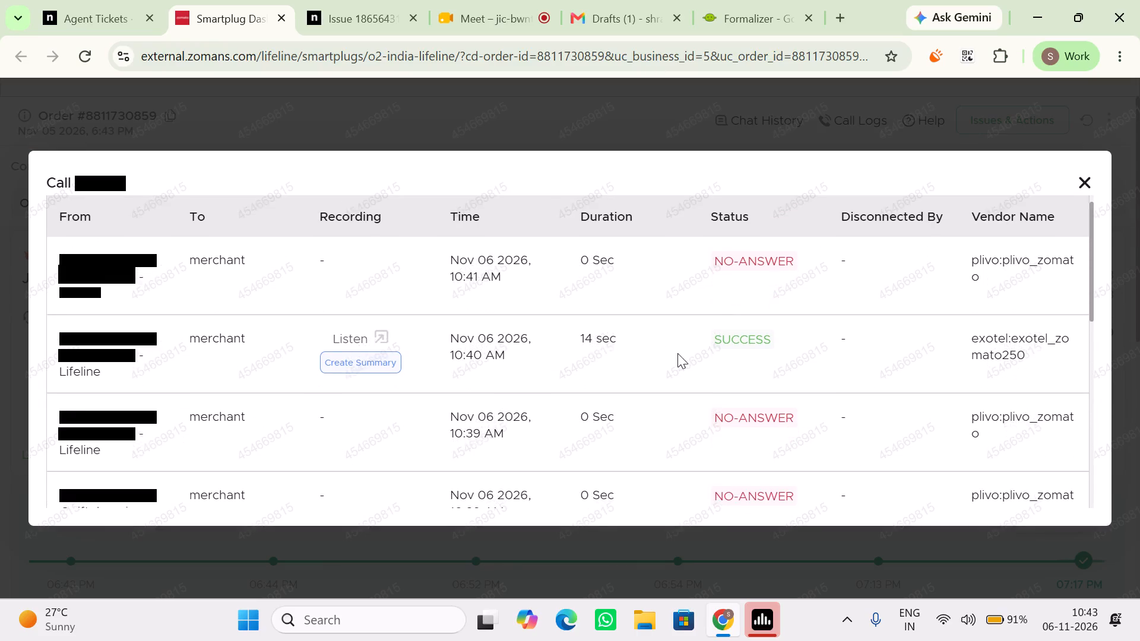
pyautogui.scroll(-2, 677, 353)
pyautogui.hscroll(1, 677, 353)
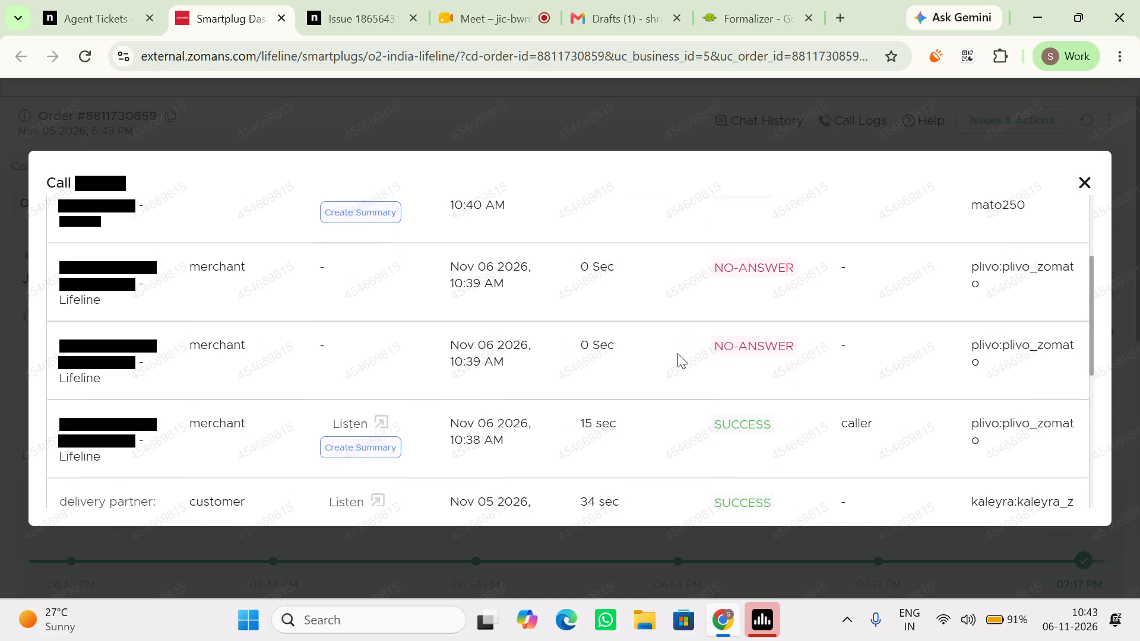
pyautogui.hscroll(2, 677, 353)
pyautogui.scroll(-1, 677, 353)
pyautogui.scroll(5, 677, 353)
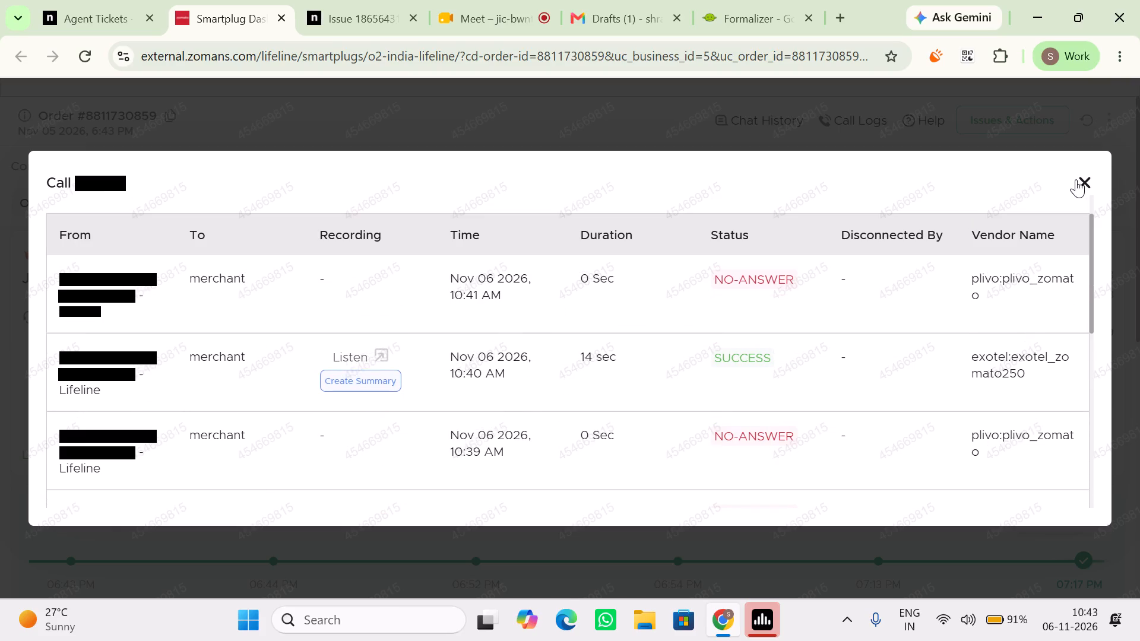
pyautogui.click(1076, 179)
# Bring up the tab options for the Meet call.
pyautogui.rightClick(476, 0)
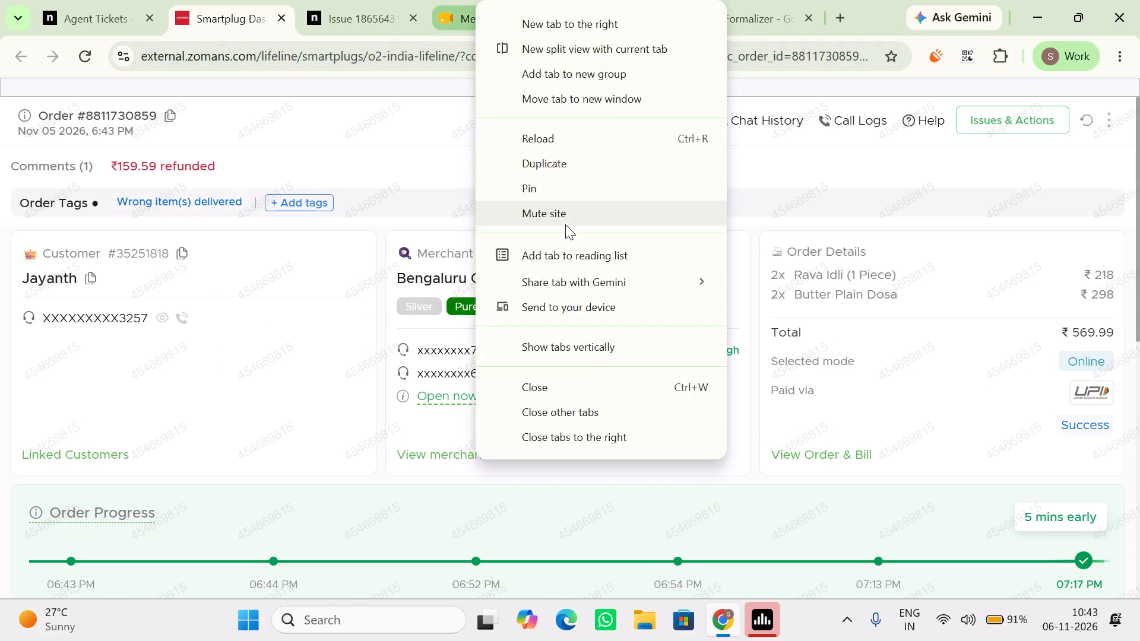
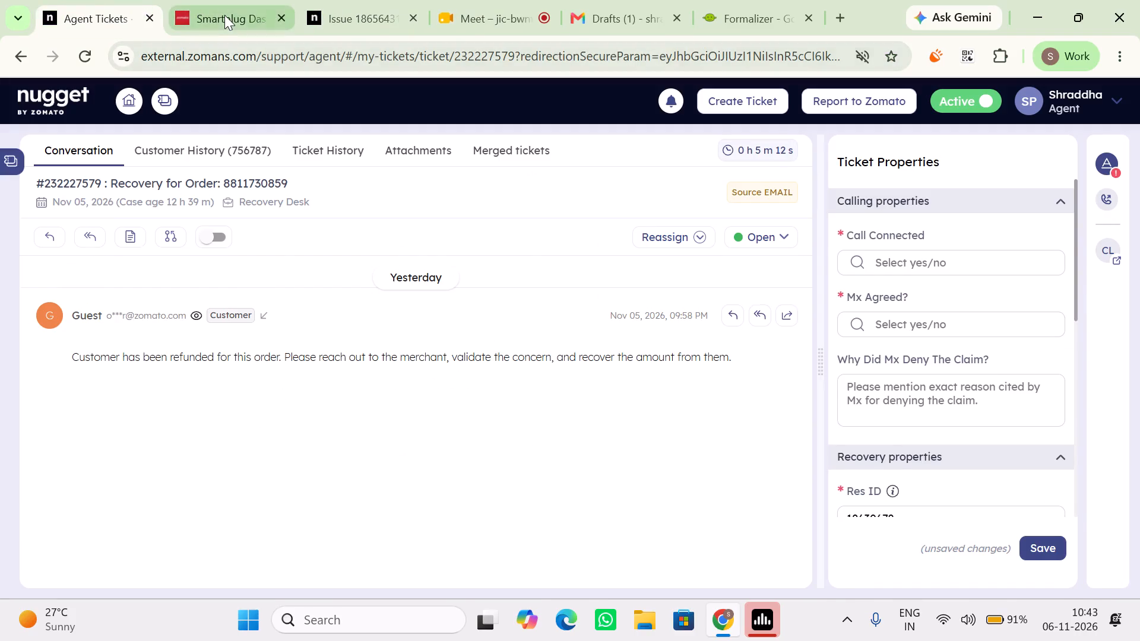
pyautogui.click(224, 15)
pyautogui.click(126, 0)
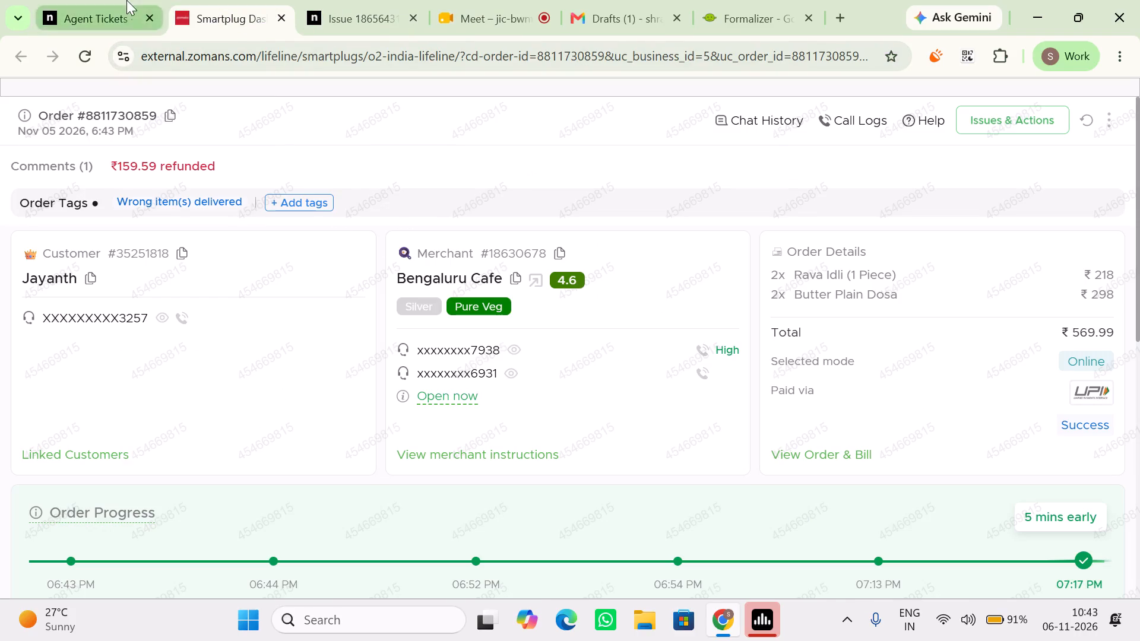
pyautogui.click(872, 266)
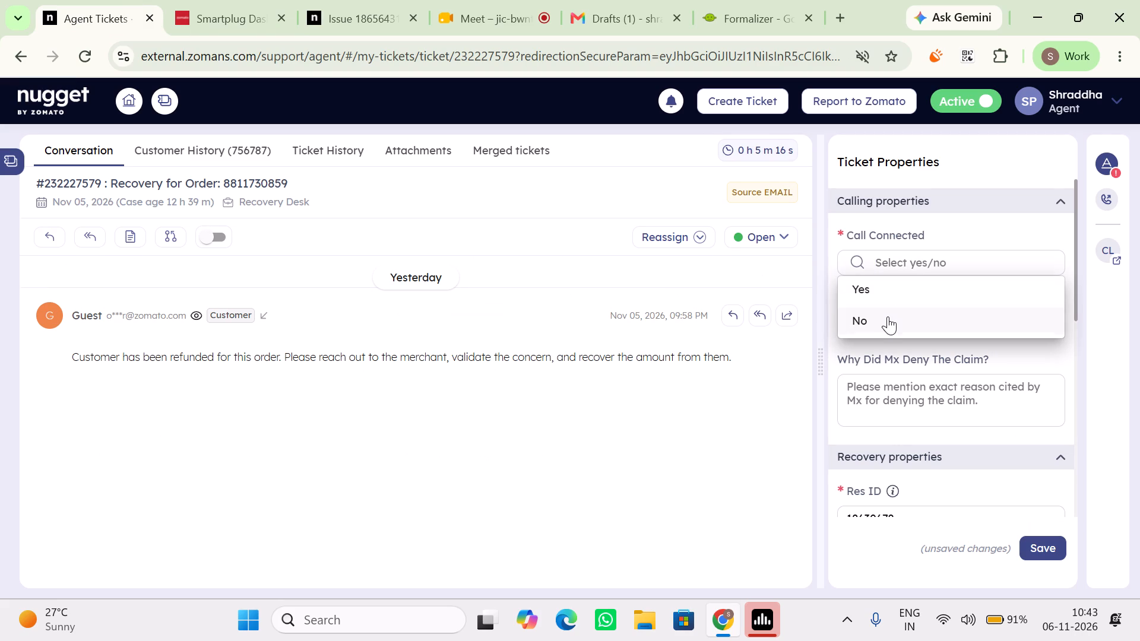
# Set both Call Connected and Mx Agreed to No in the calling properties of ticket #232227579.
pyautogui.click(888, 316)
pyautogui.click(925, 334)
pyautogui.click(870, 384)
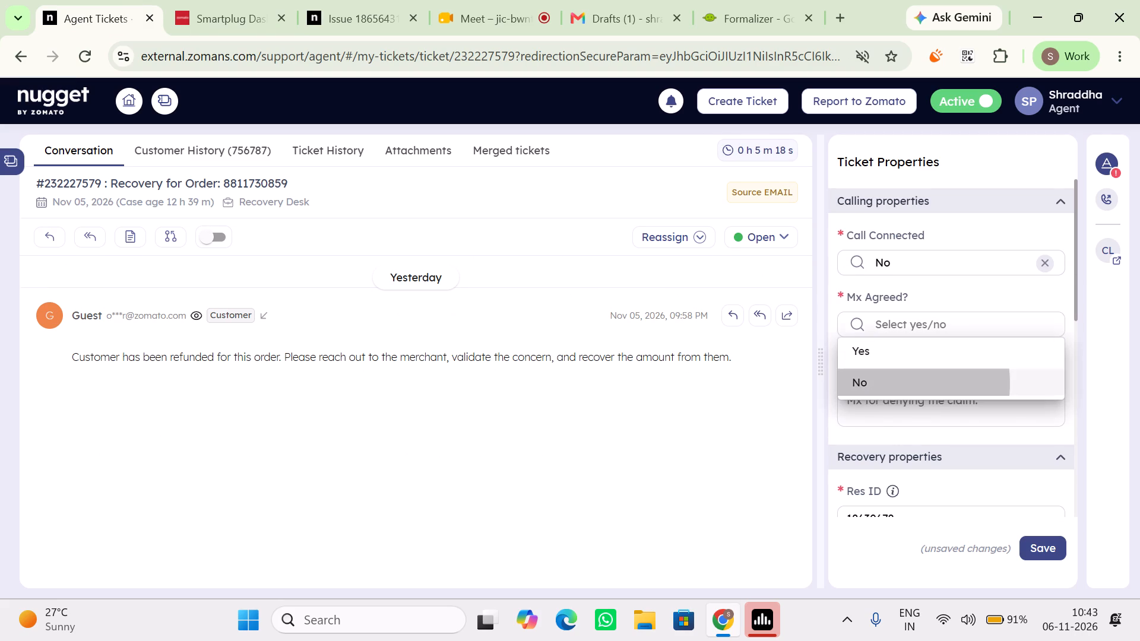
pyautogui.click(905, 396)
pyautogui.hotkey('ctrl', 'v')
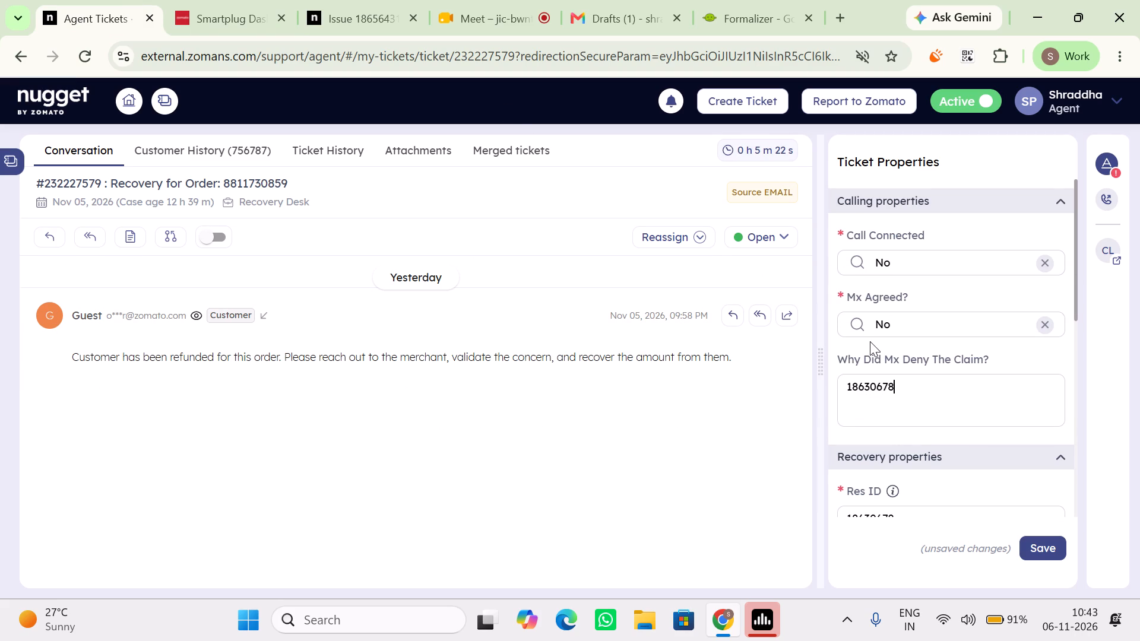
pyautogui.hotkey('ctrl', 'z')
# Set Recovered From LL to No in the recovery properties.
pyautogui.scroll(-1, 923, 385)
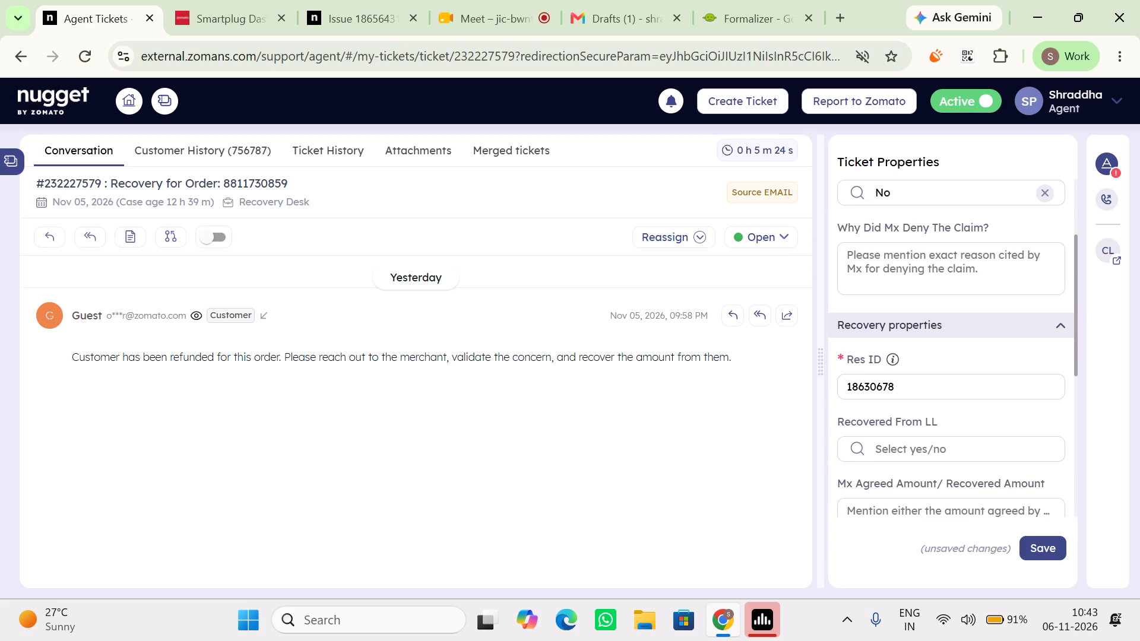
pyautogui.click(865, 451)
pyautogui.click(883, 453)
pyautogui.click(882, 497)
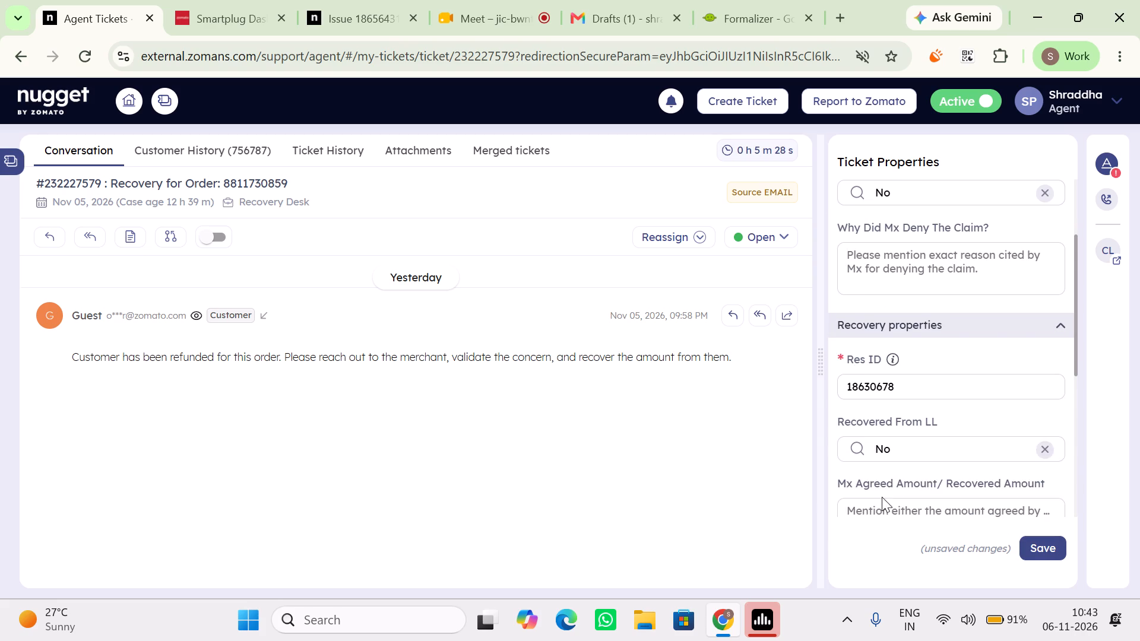
# Copy "No one answered the call." from the Gmail draft into the ticket's reason for the merchant denying the claim.
pyautogui.scroll(4, 917, 427)
pyautogui.click(388, 15)
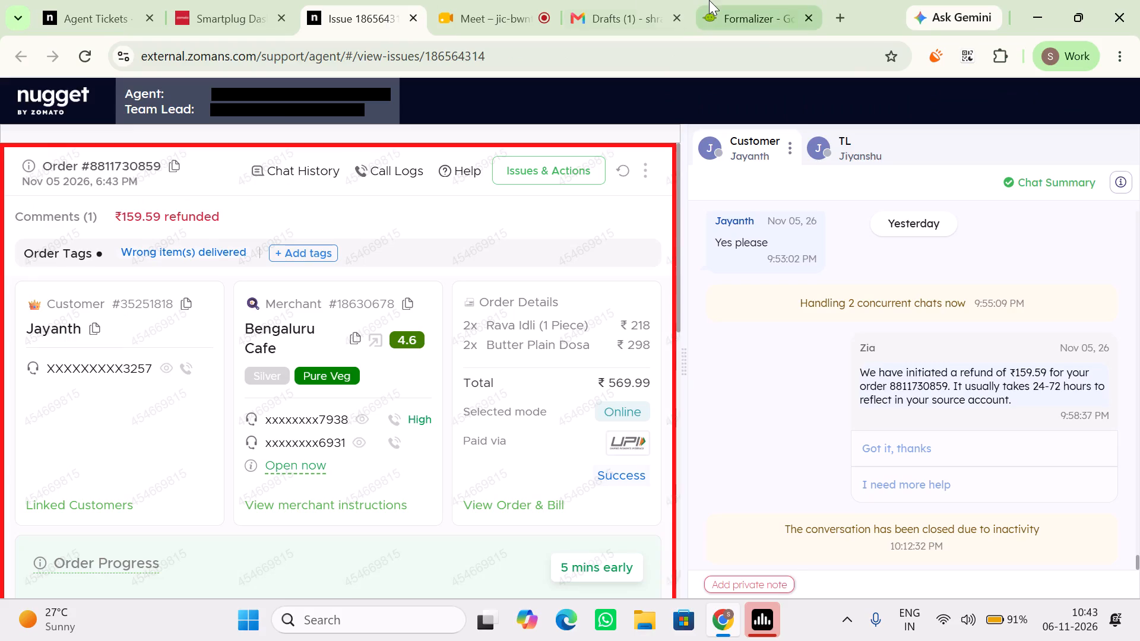
pyautogui.click(709, 0)
pyautogui.click(632, 0)
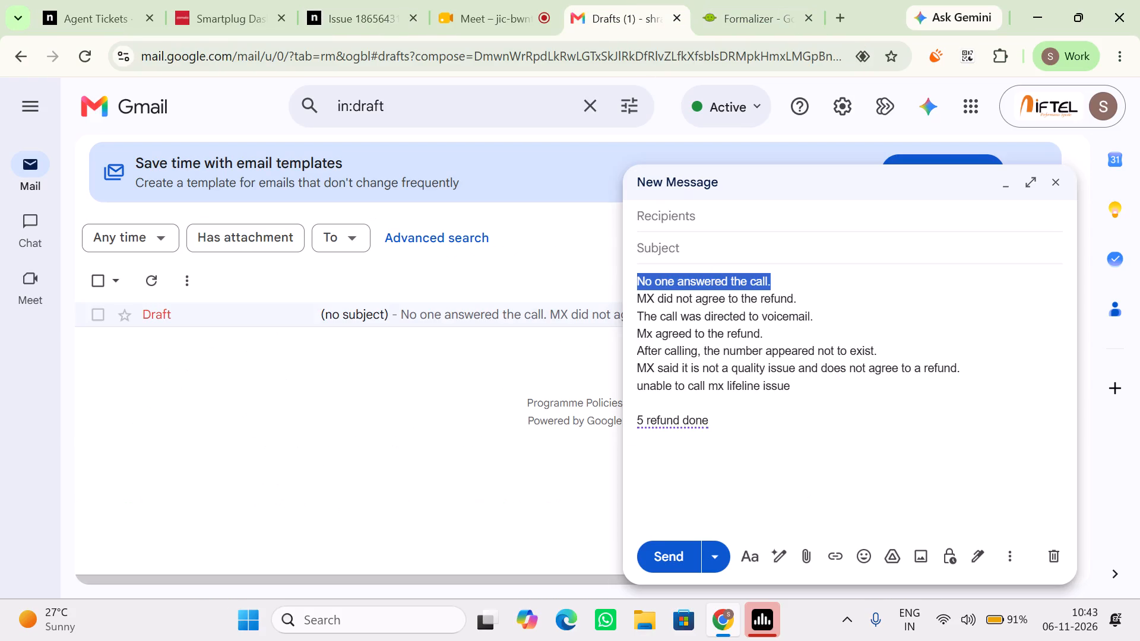
pyautogui.tripleClick(676, 323)
pyautogui.hotkey('ctrl', 'c')
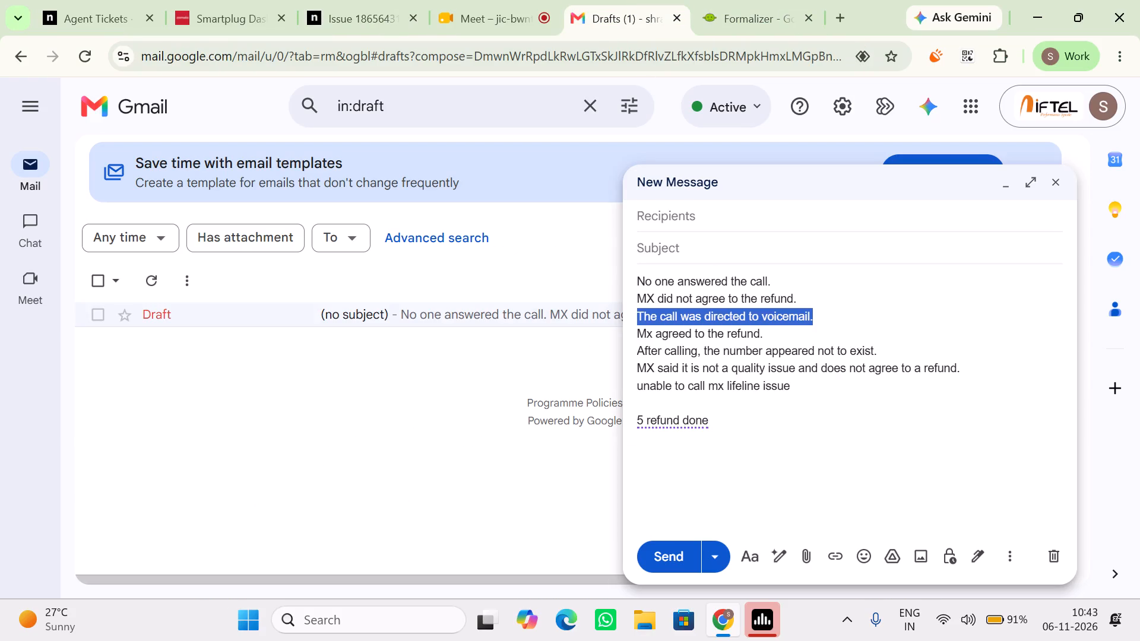
pyautogui.tripleClick(698, 287)
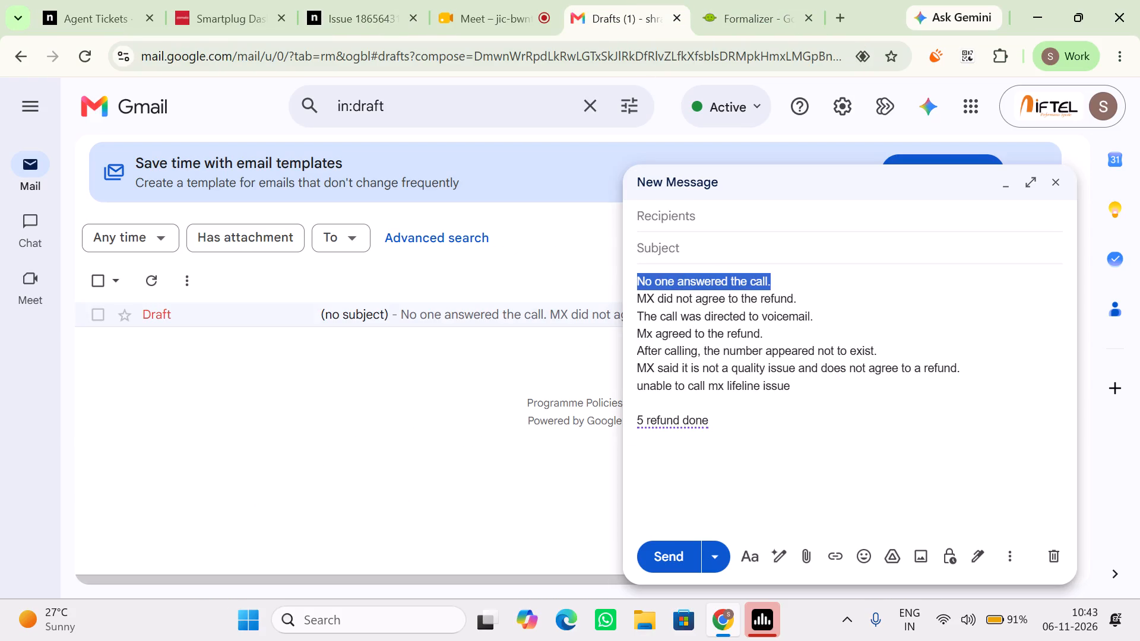
pyautogui.hotkey('ctrl', 'c')
pyautogui.click(293, 0)
pyautogui.click(140, 0)
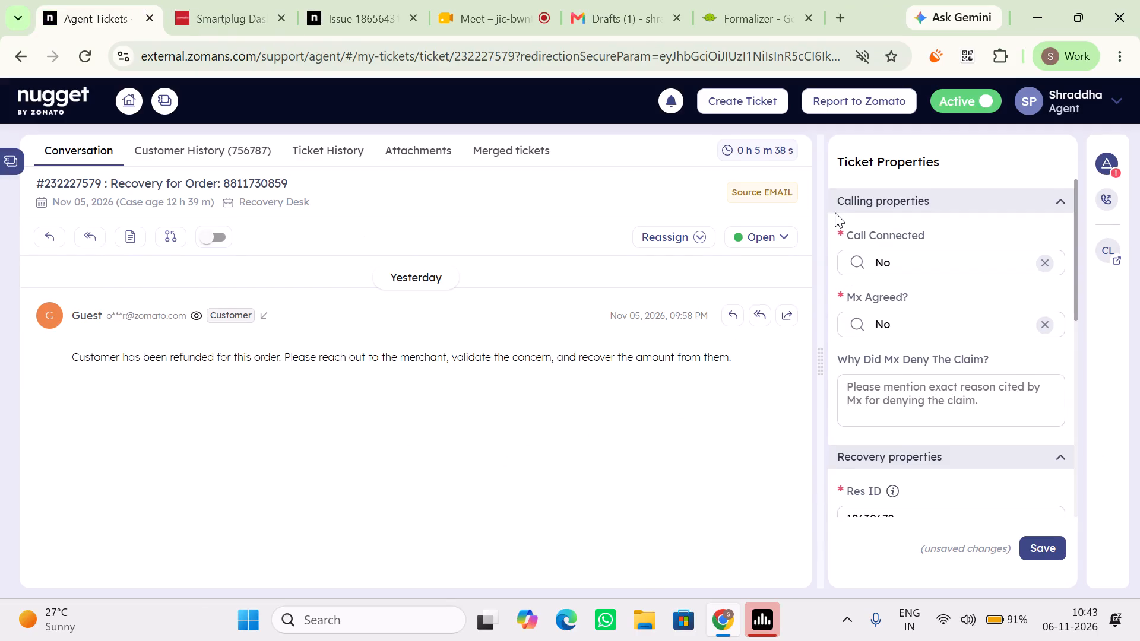
pyautogui.scroll(-1, 963, 340)
pyautogui.keyDown('ctrl'); pyautogui.click(917, 332); pyautogui.keyUp('ctrl')
pyautogui.hotkey('ctrl', 'v')
pyautogui.scroll(-1, 917, 332)
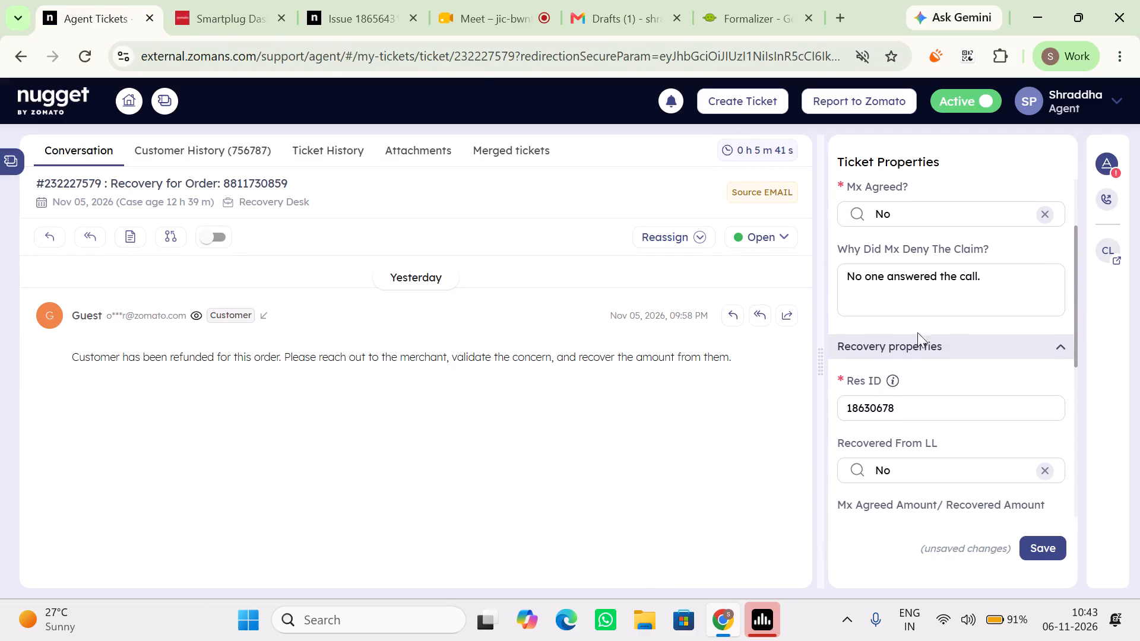
pyautogui.click(309, 0)
pyautogui.click(144, 0)
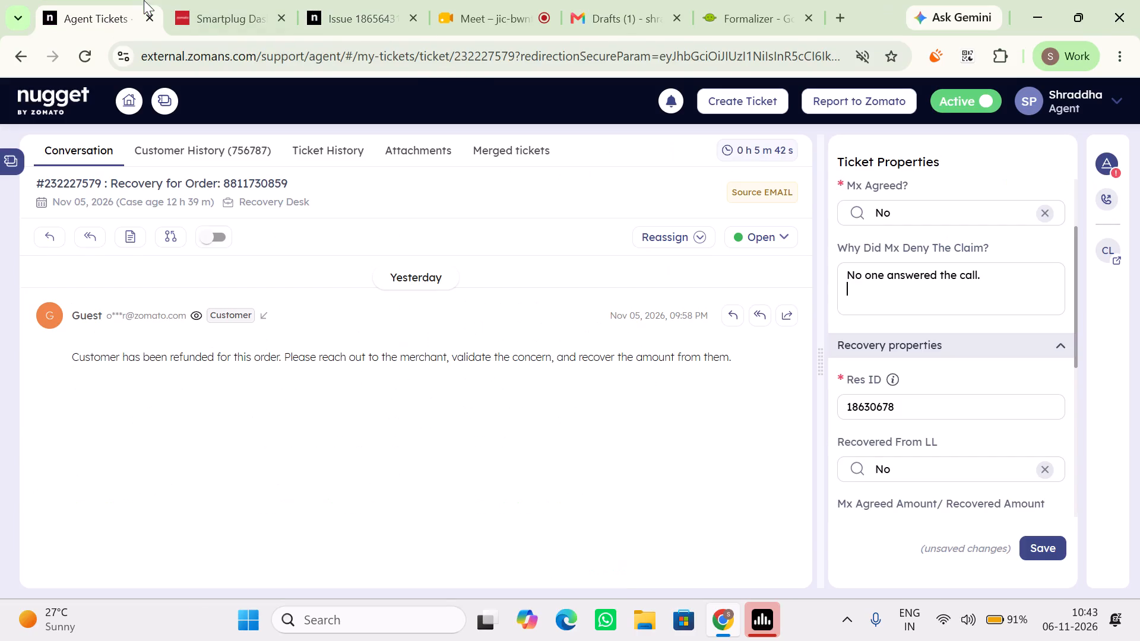
pyautogui.scroll(-3, 922, 364)
pyautogui.scroll(1, 922, 364)
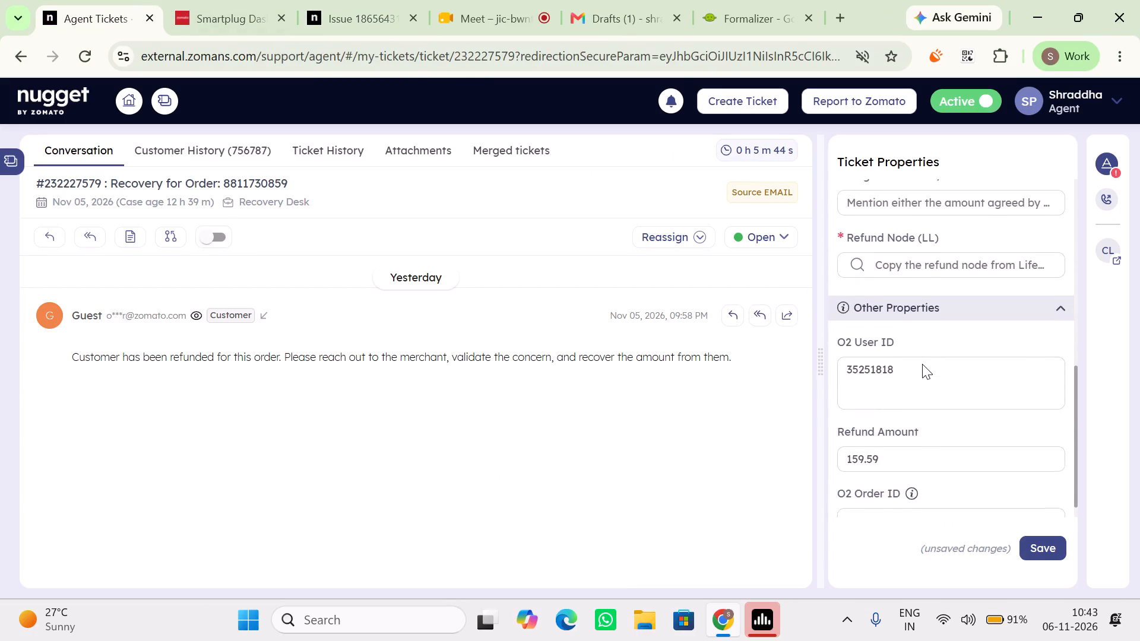
pyautogui.scroll(1, 922, 364)
pyautogui.click(287, 0)
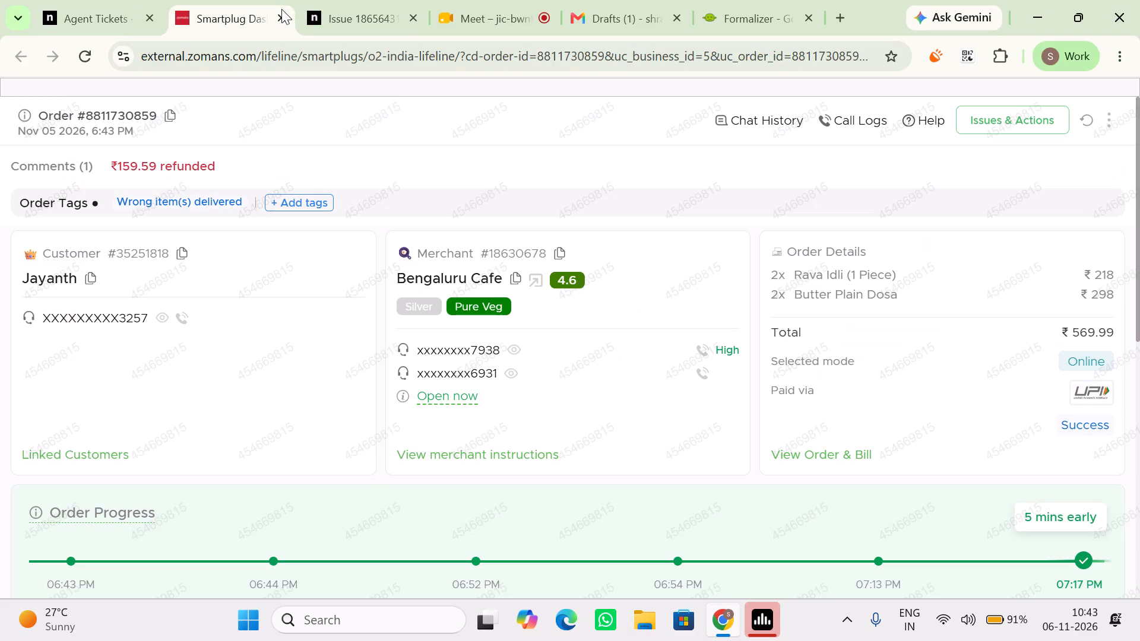
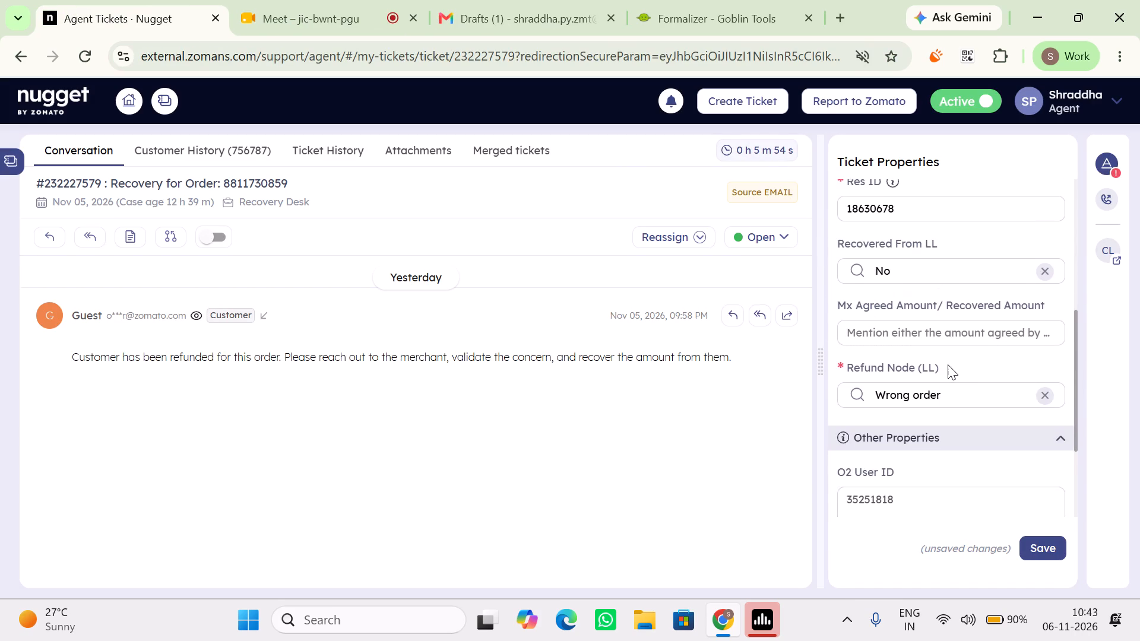
pyautogui.scroll(1, 948, 364)
pyautogui.click(948, 364)
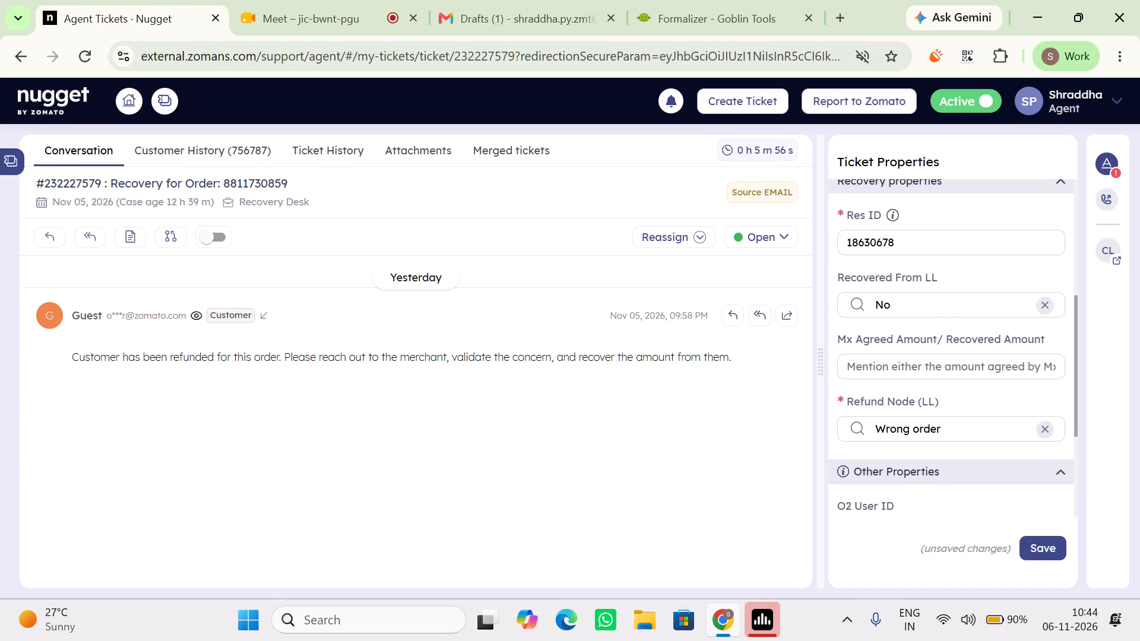
pyautogui.scroll(4, 948, 364)
pyautogui.click(1052, 536)
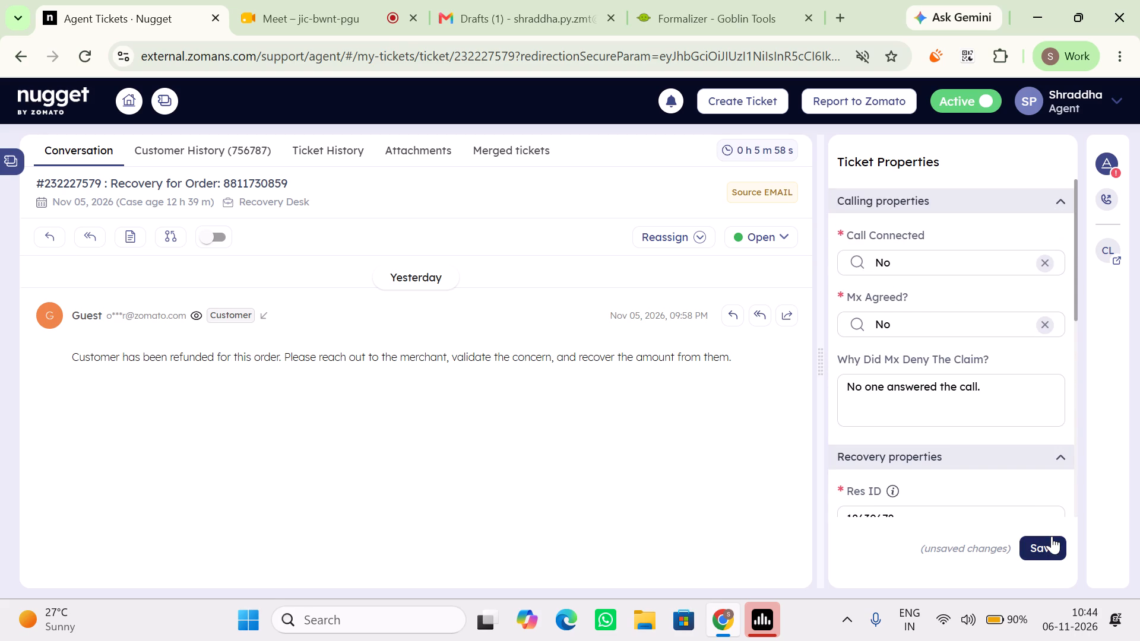
# Add the private note "No one answered the call." to ticket #232227579.
pyautogui.click(121, 239)
pyautogui.click(417, 310)
pyautogui.hotkey('ctrl', 'v')
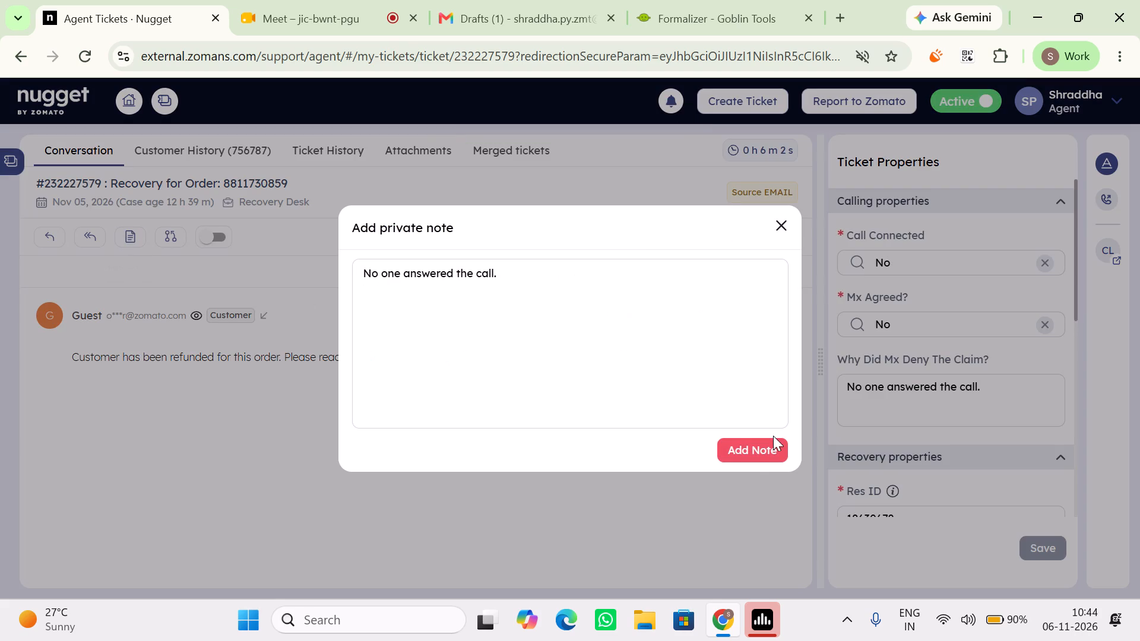
pyautogui.moveTo(773, 436); pyautogui.dragTo(752, 453)
pyautogui.click(752, 453)
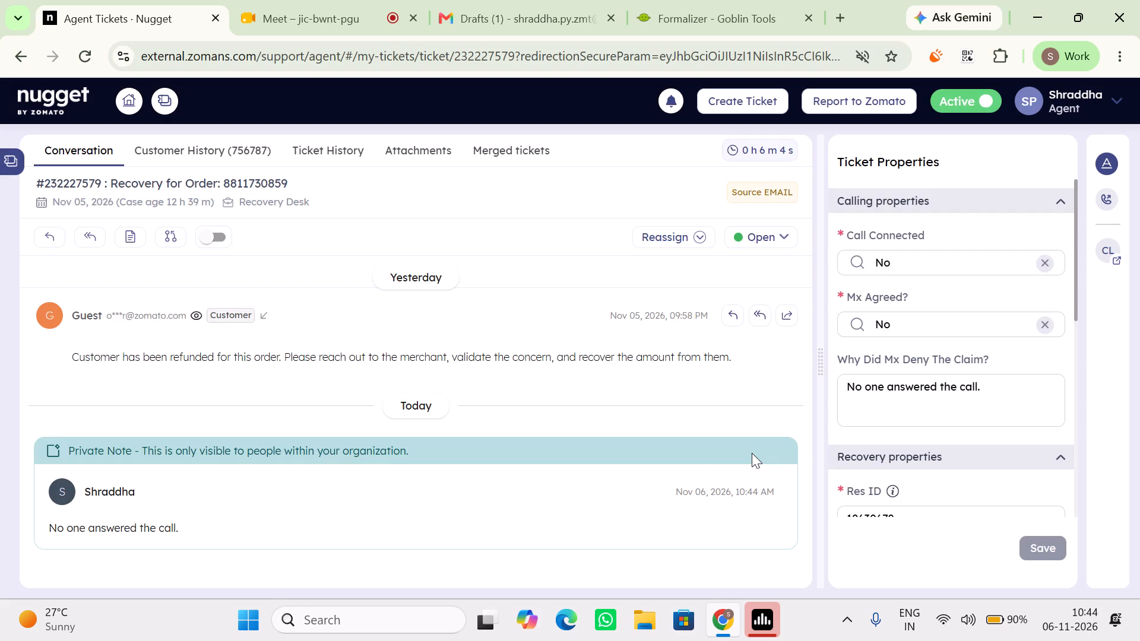
pyautogui.scroll(-7, 967, 436)
pyautogui.scroll(7, 967, 436)
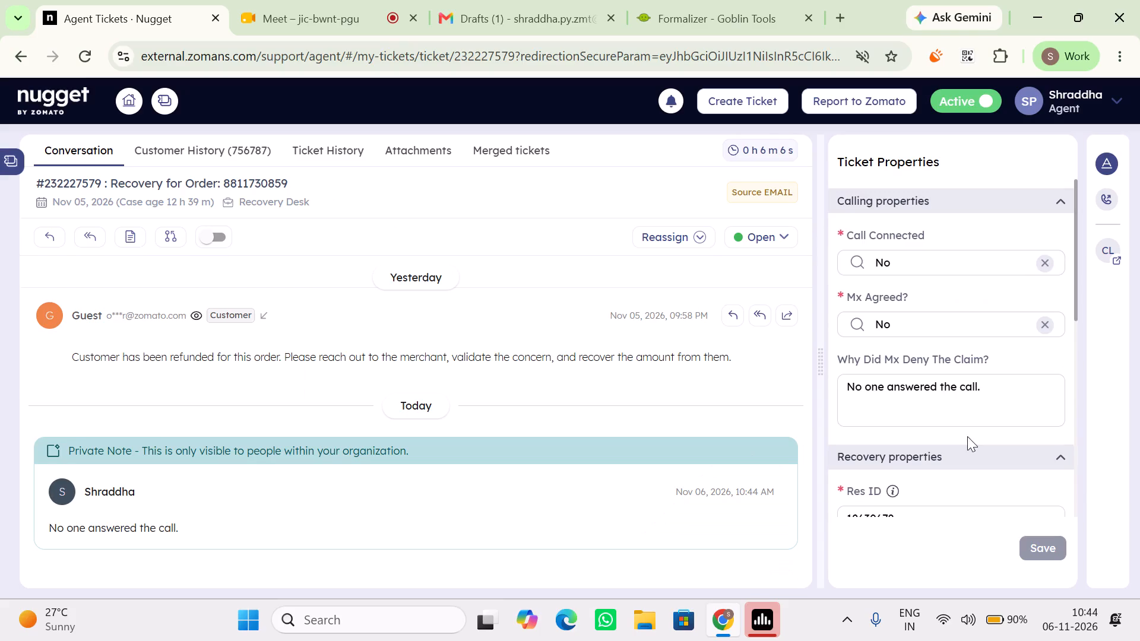
pyautogui.click(758, 244)
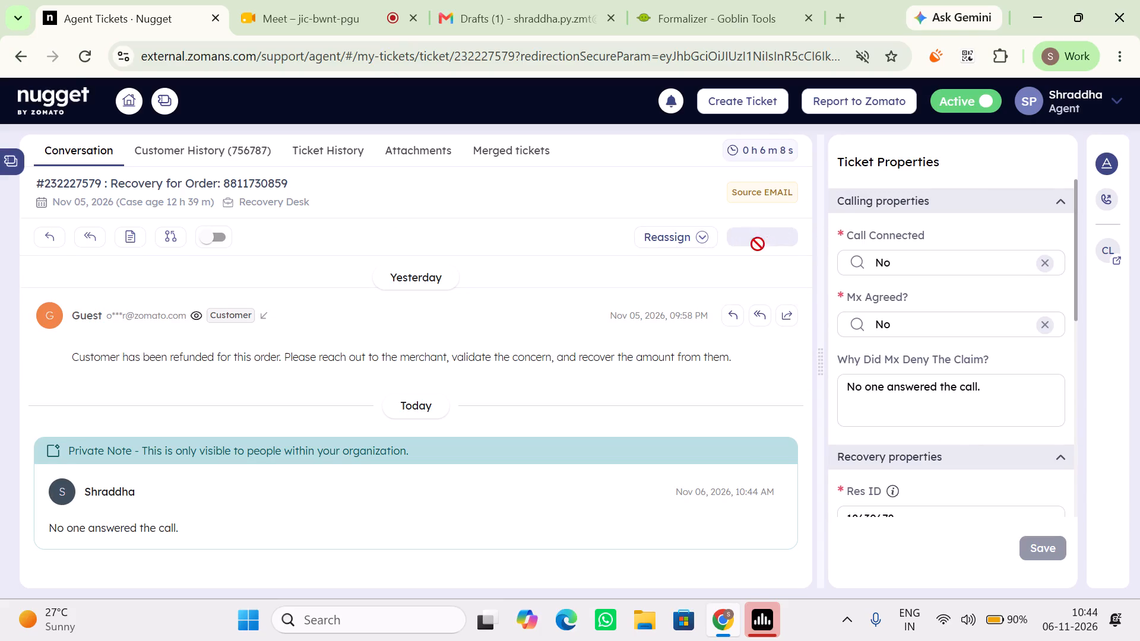
pyautogui.click(693, 293)
pyautogui.click(758, 377)
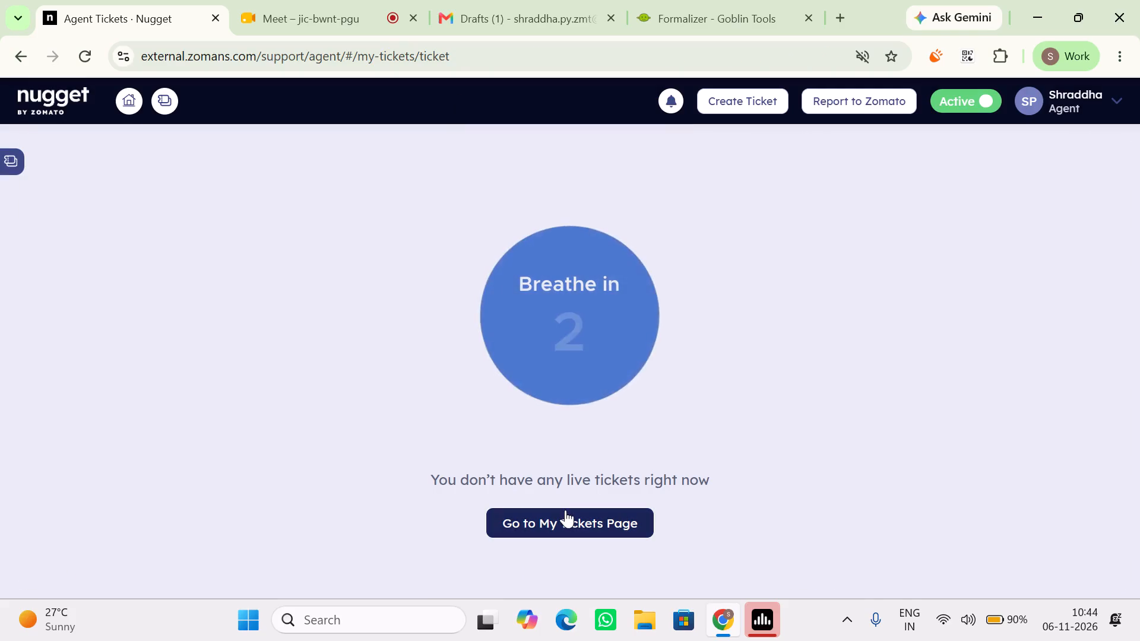
# Go to the My Tickets page and refresh the All Assigned view to check for new tickets.
pyautogui.click(565, 510)
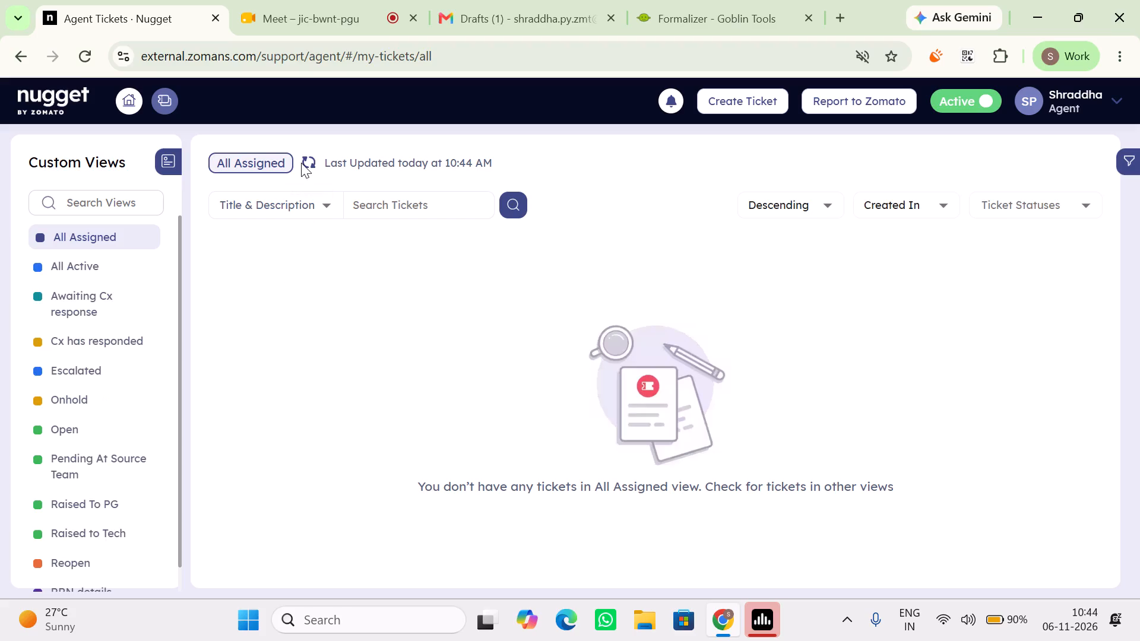
pyautogui.click(301, 163)
pyautogui.click(304, 164)
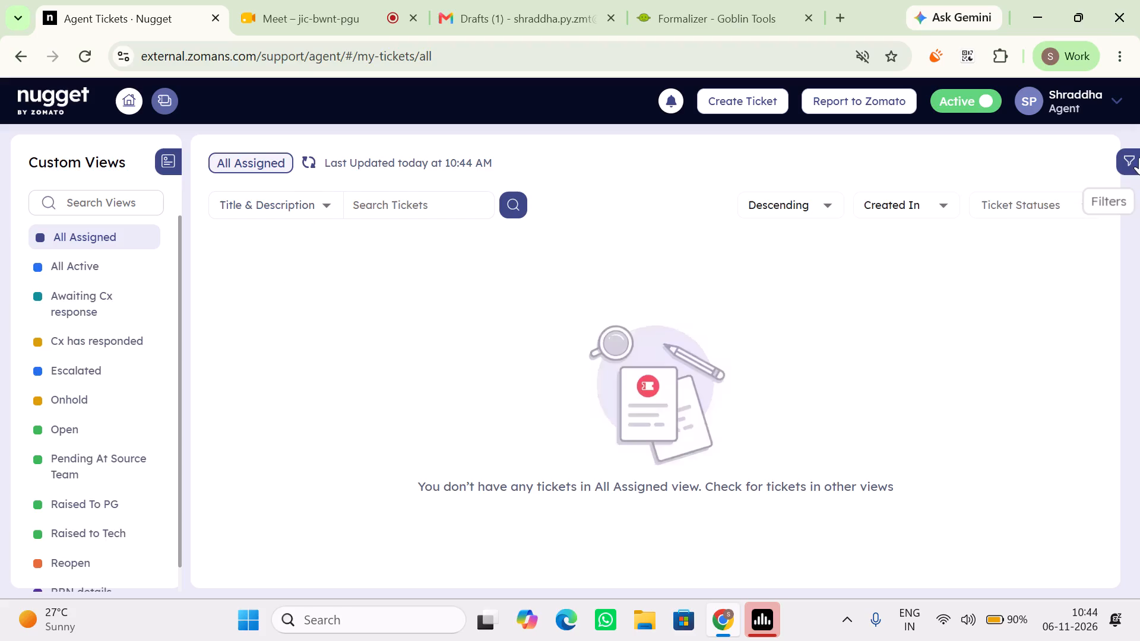
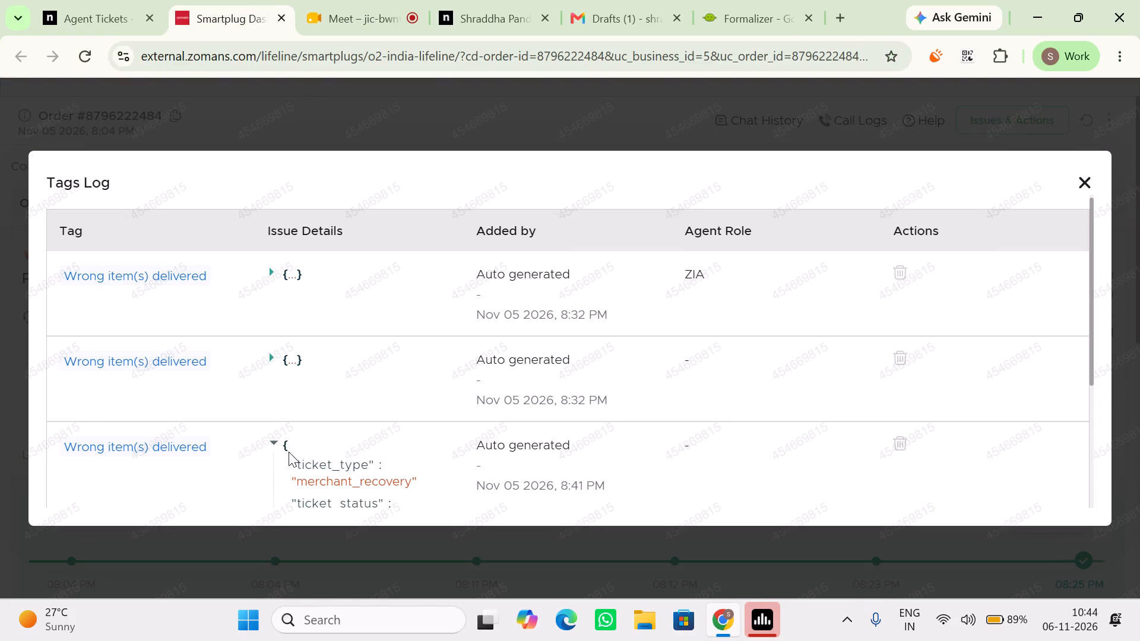
pyautogui.scroll(-3, 321, 452)
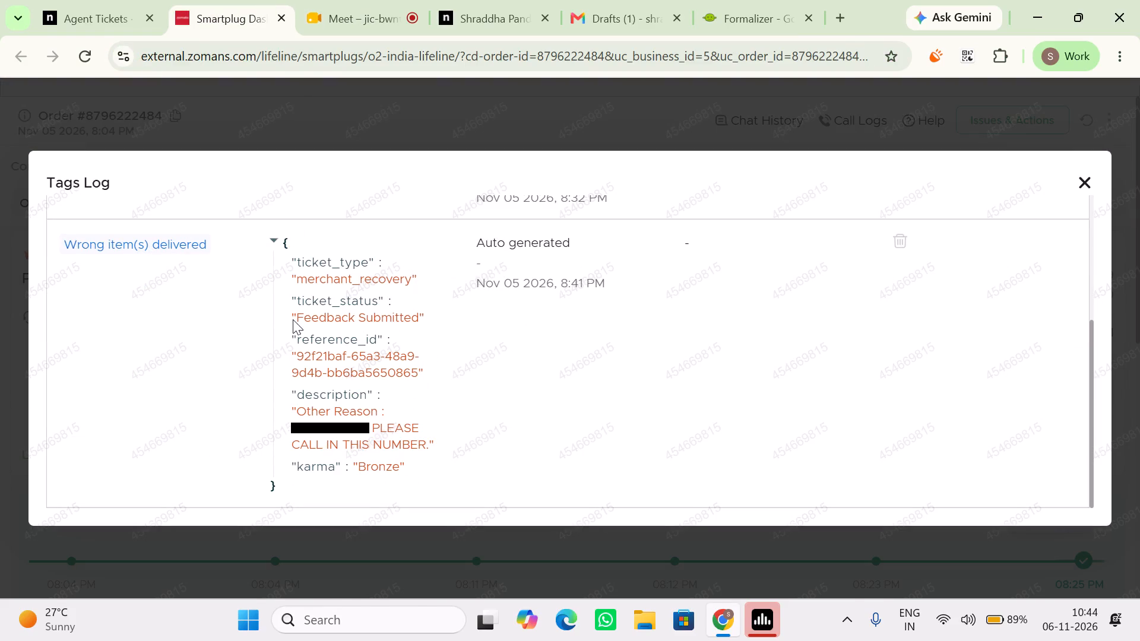
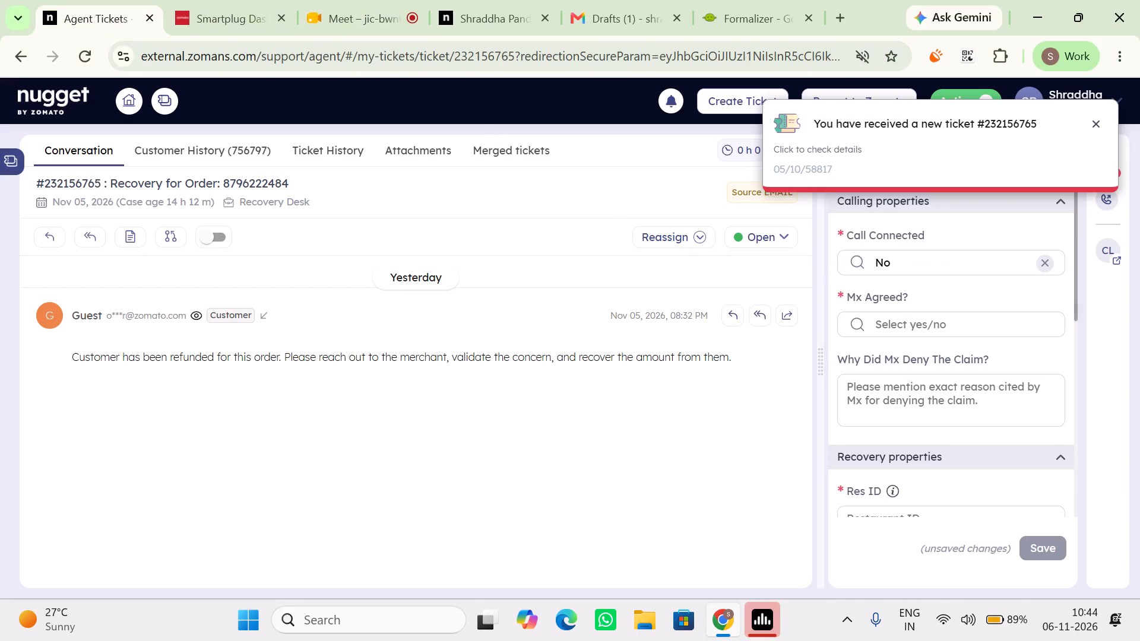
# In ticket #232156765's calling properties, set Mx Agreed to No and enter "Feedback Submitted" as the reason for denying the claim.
pyautogui.click(901, 328)
pyautogui.click(864, 371)
pyautogui.click(904, 402)
pyautogui.hotkey('ctrl', 'v')
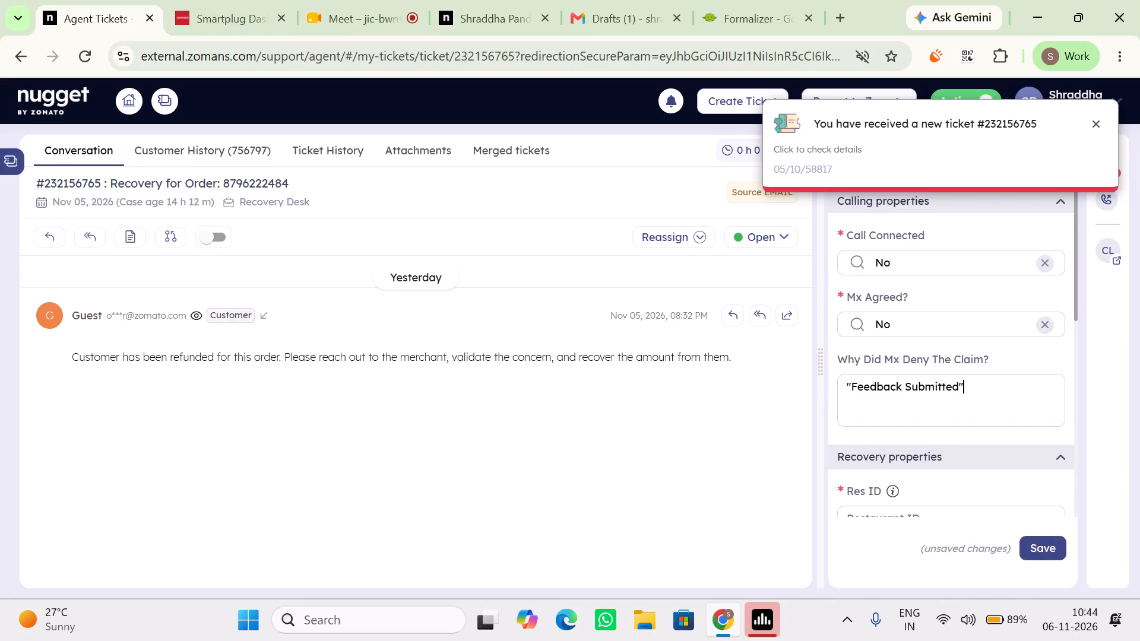
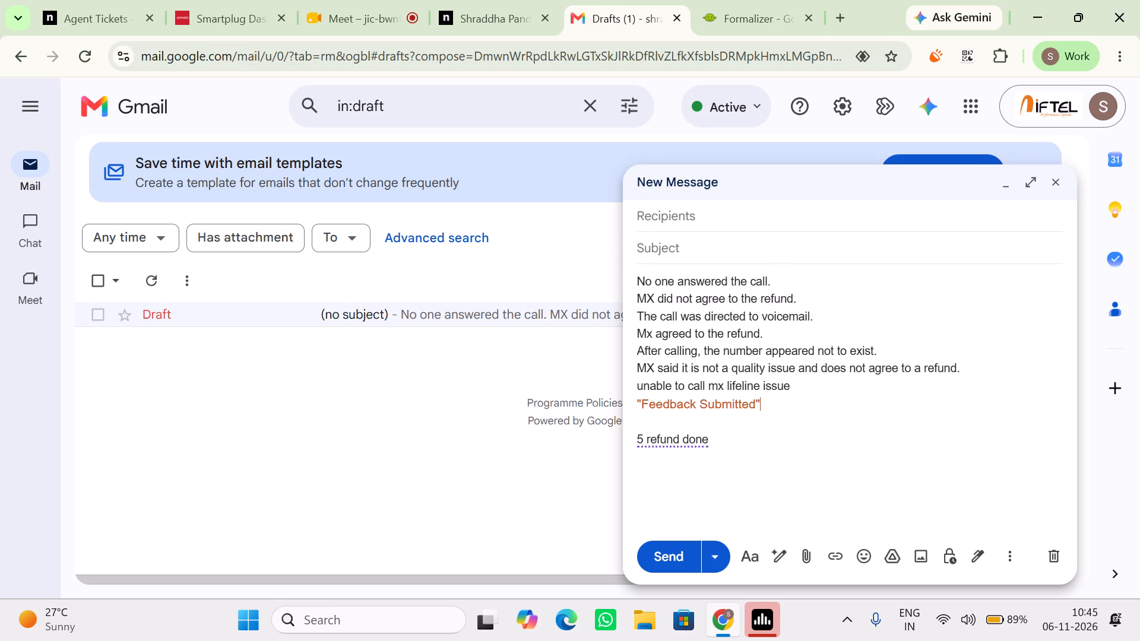
pyautogui.click(94, 0)
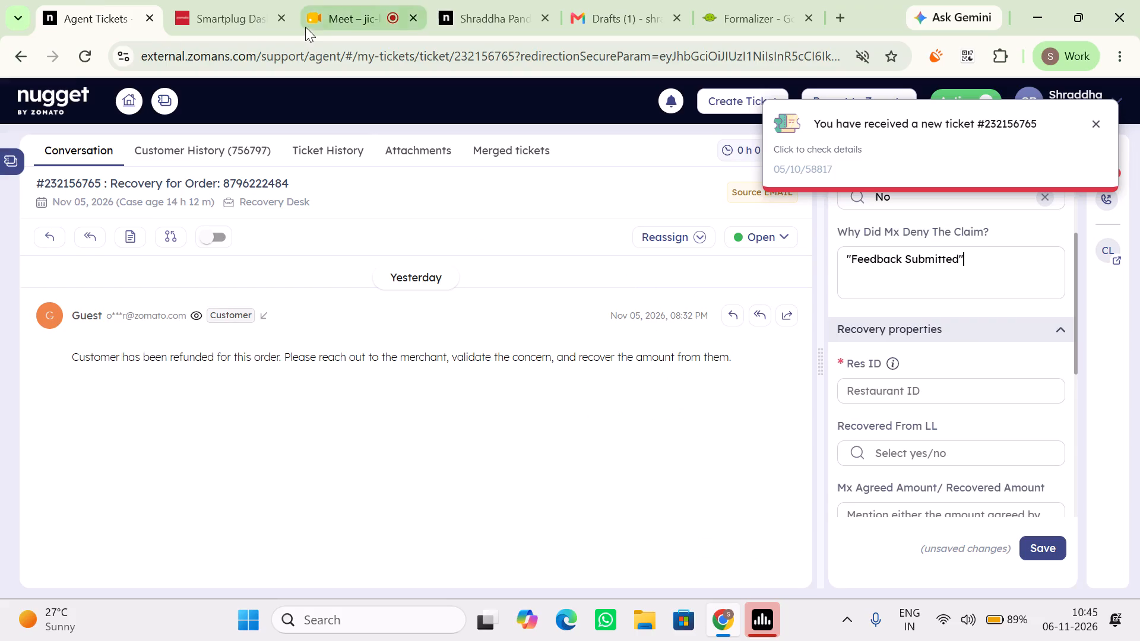
pyautogui.click(252, 0)
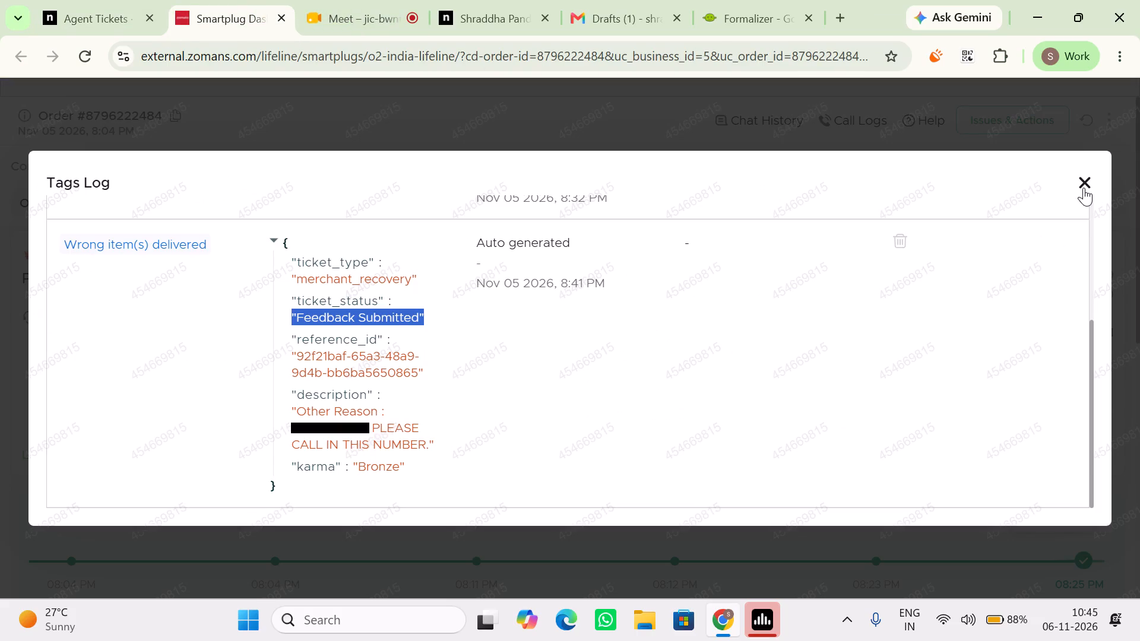
pyautogui.click(1085, 186)
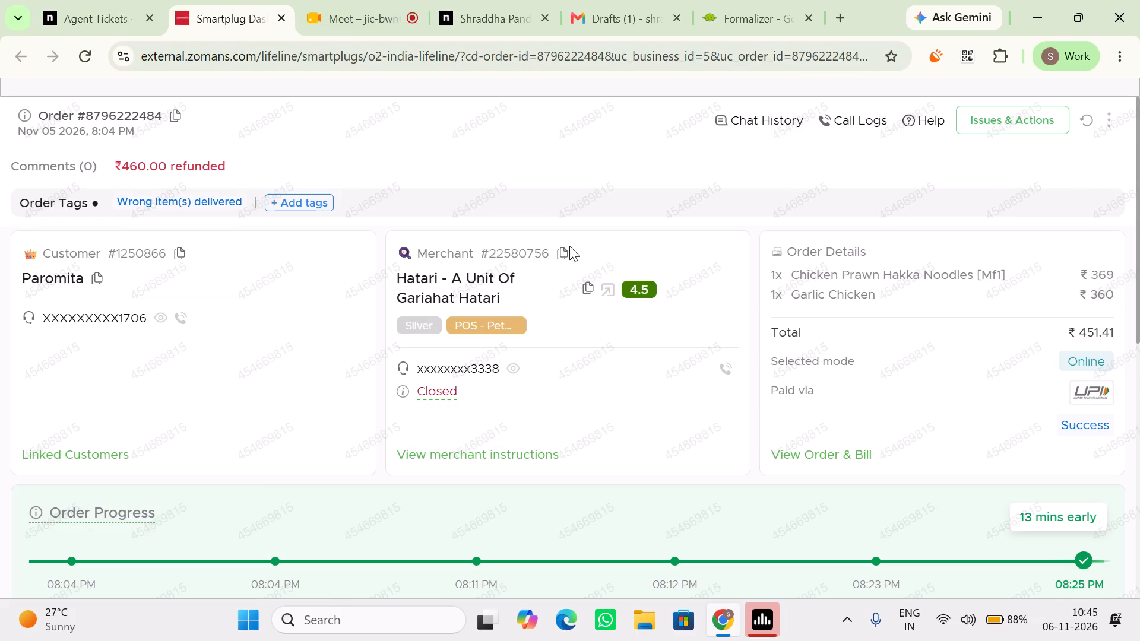
pyautogui.click(562, 252)
pyautogui.click(134, 0)
pyautogui.click(878, 393)
pyautogui.hotkey('ctrl', 'v')
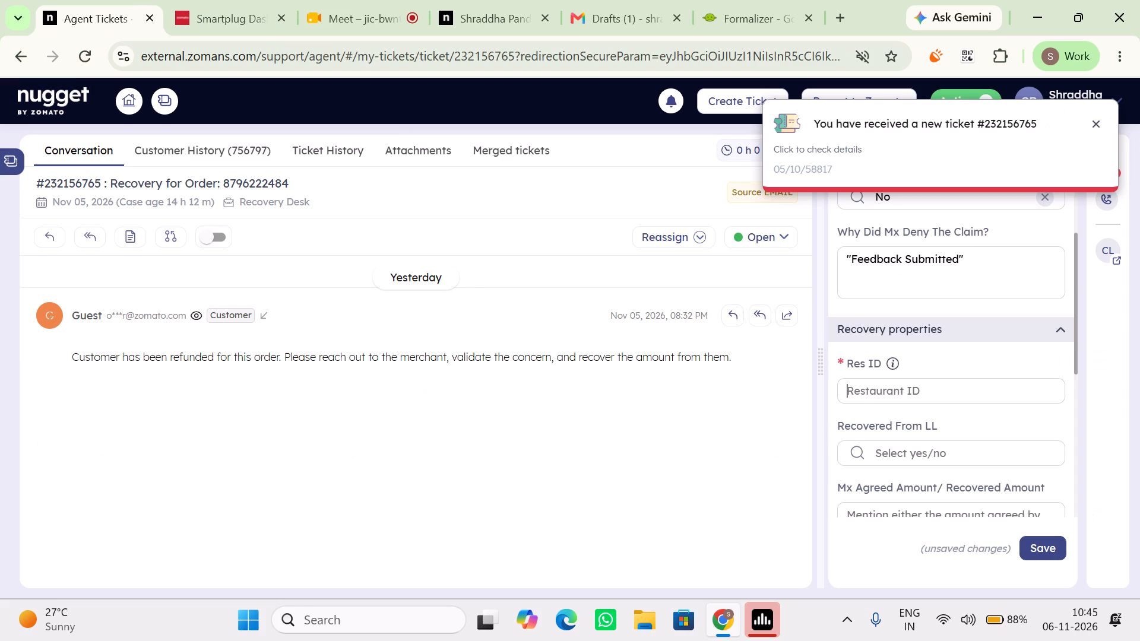
# Set Recovered From LL to No and Refund Node (LL) to Wrong order in the ticket's recovery properties.
pyautogui.scroll(-1, 878, 393)
pyautogui.click(907, 379)
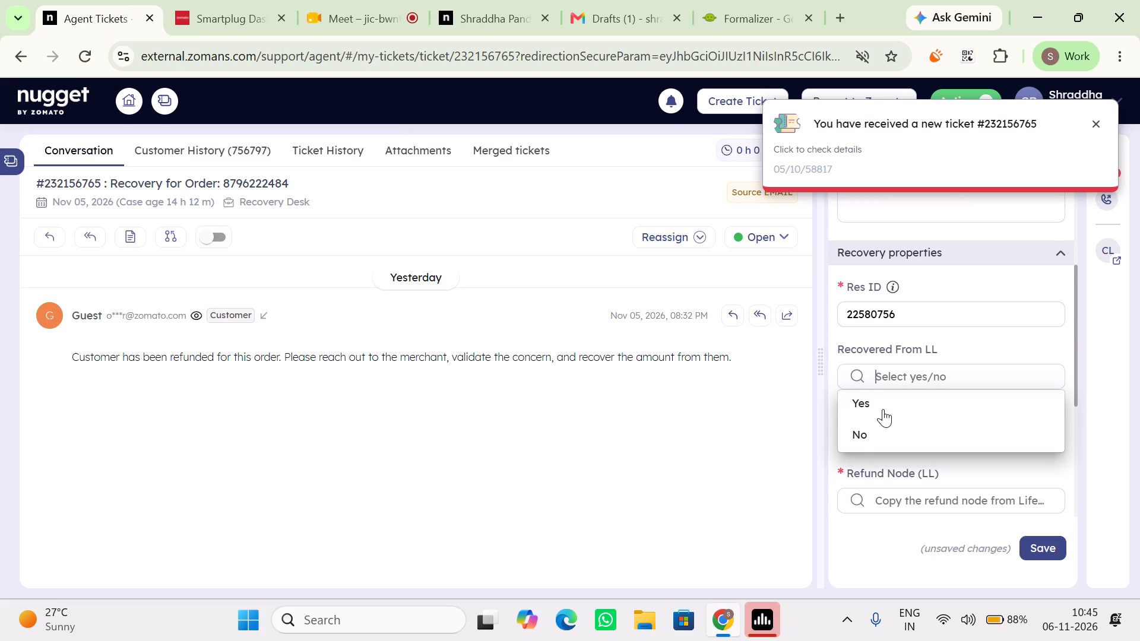
pyautogui.click(862, 430)
pyautogui.click(243, 0)
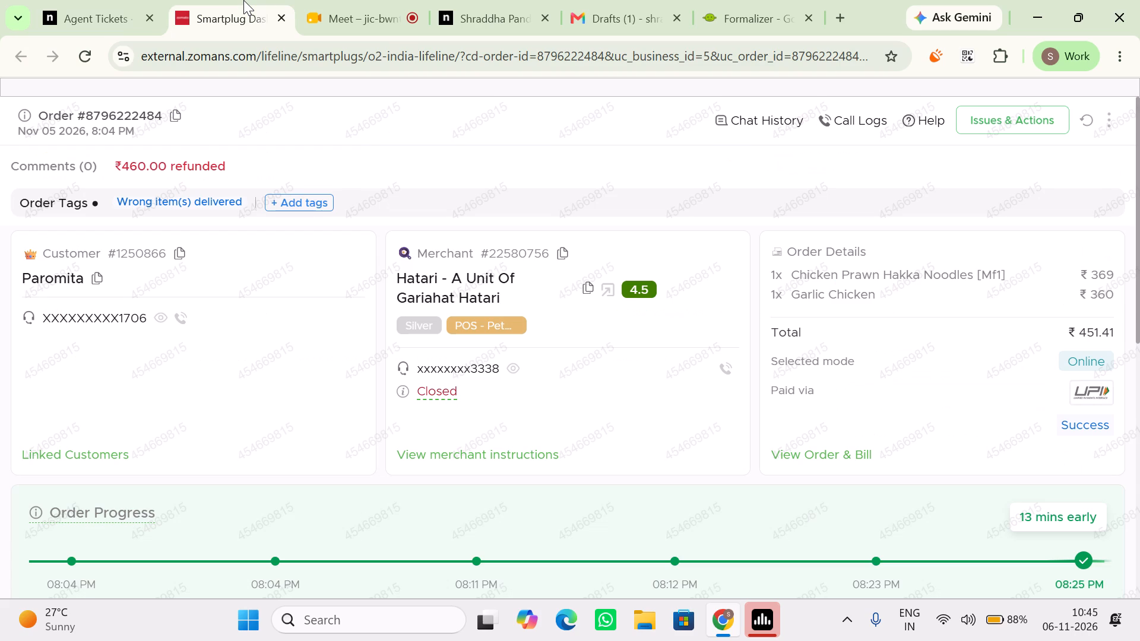
pyautogui.click(126, 0)
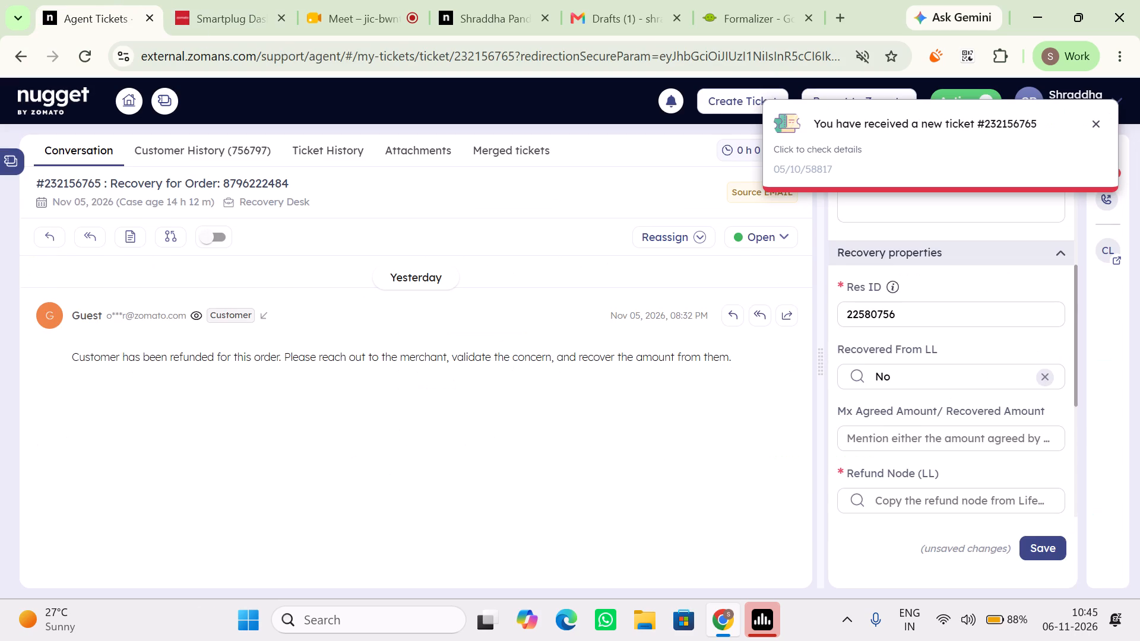
pyautogui.scroll(-1, 989, 407)
pyautogui.click(883, 384)
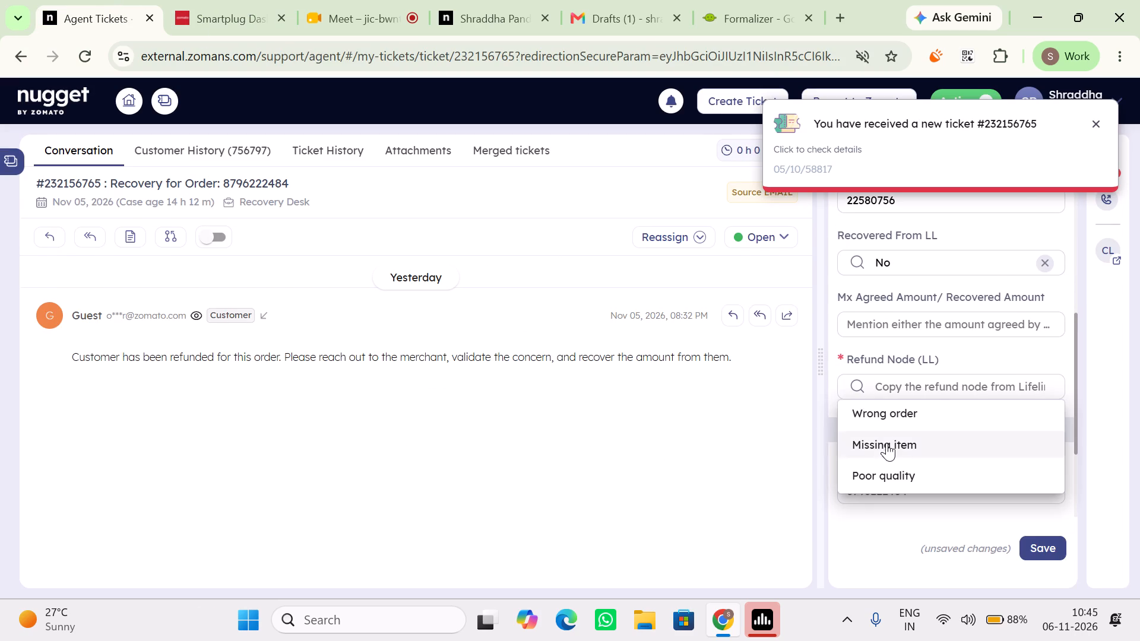
pyautogui.click(943, 403)
pyautogui.scroll(-4, 943, 403)
pyautogui.scroll(7, 943, 403)
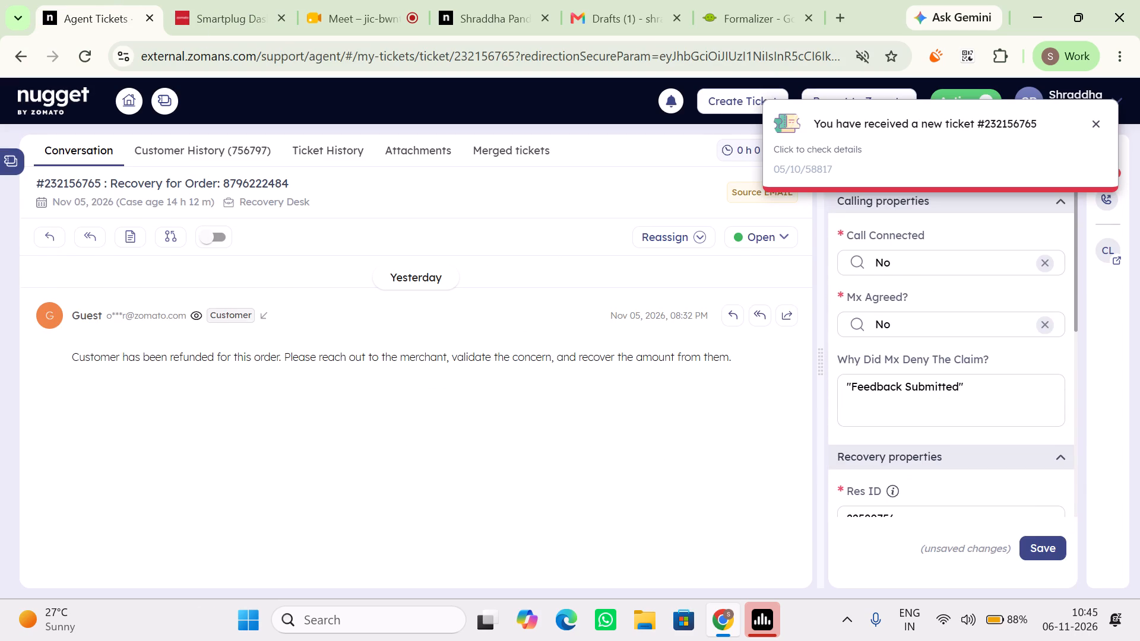
# Search Windows for the Kuro app.
pyautogui.click(363, 618)
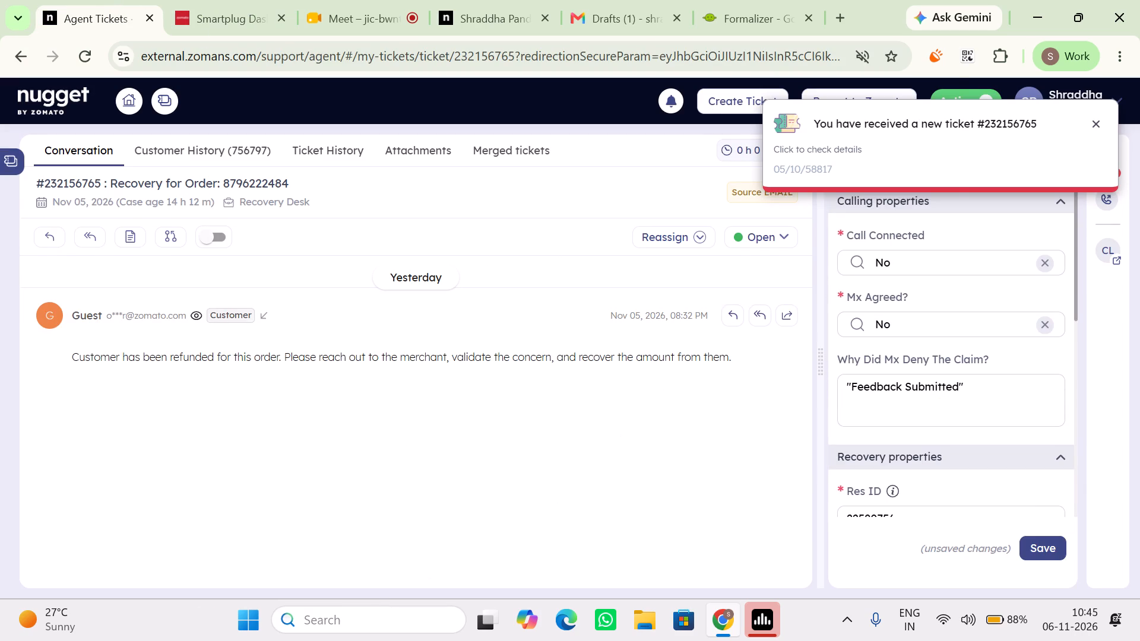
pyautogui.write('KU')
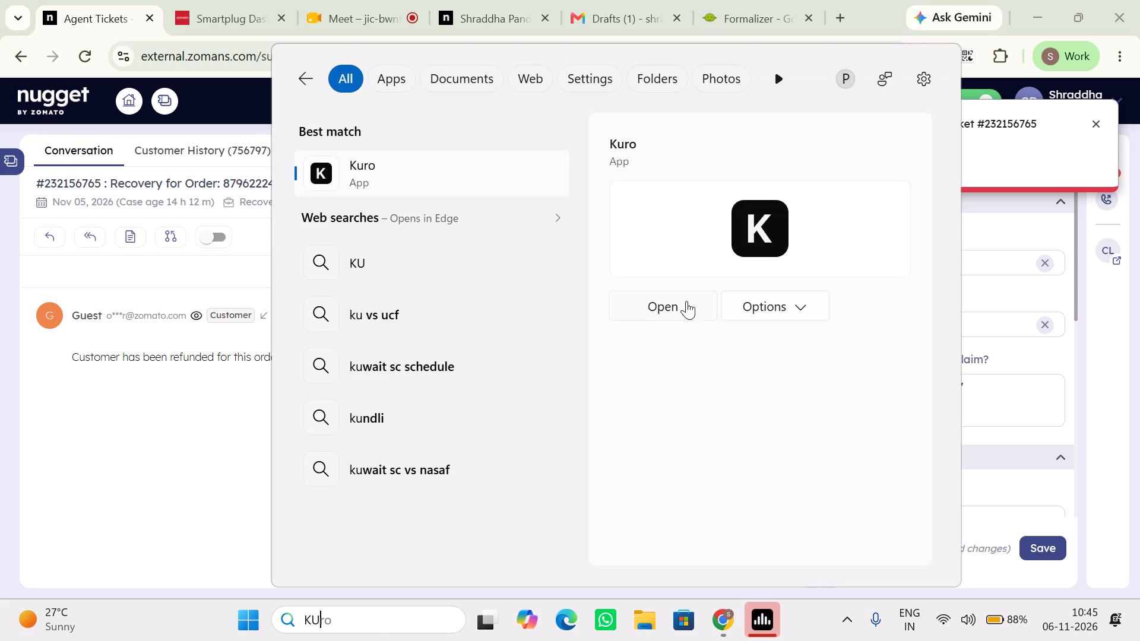